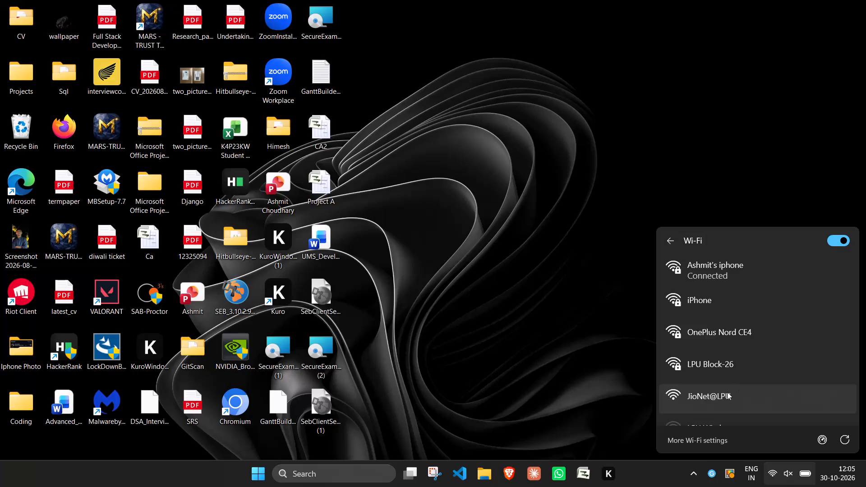
# Close the list of available Wi-Fi networks to return to the desktop.
pyautogui.click(513, 231)
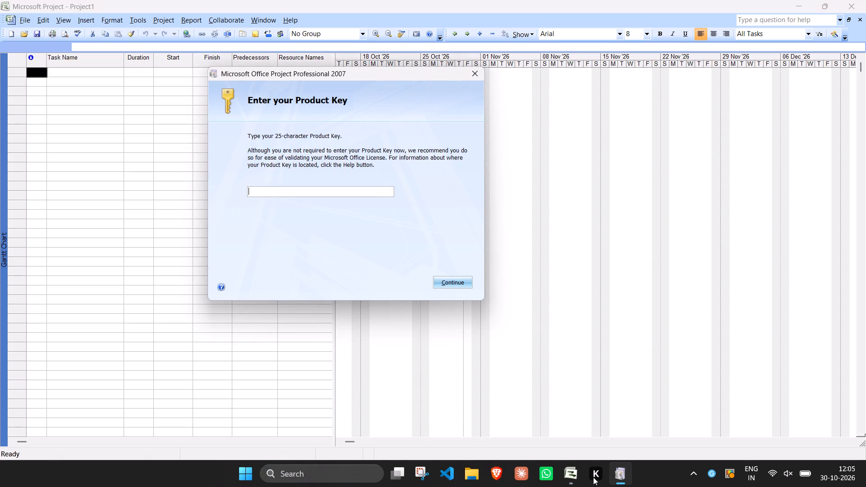
# Skip product key entry and continue into Microsoft Project with limited functionality.
pyautogui.click(450, 281)
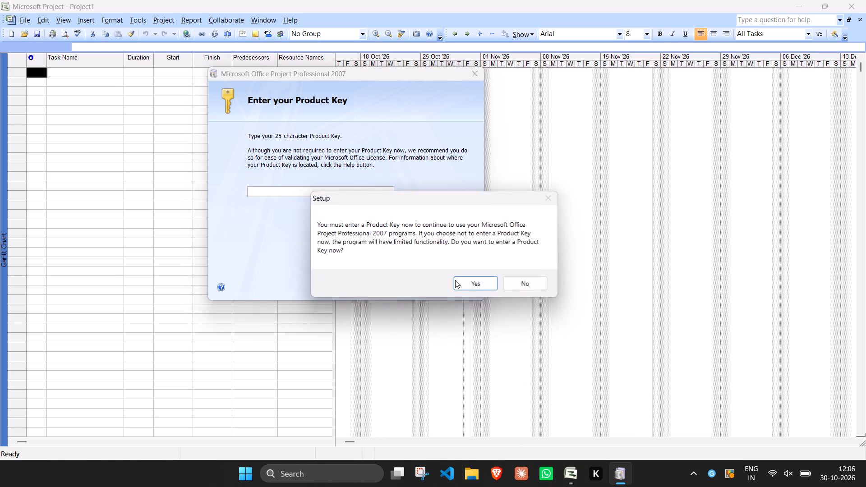
pyautogui.click(522, 280)
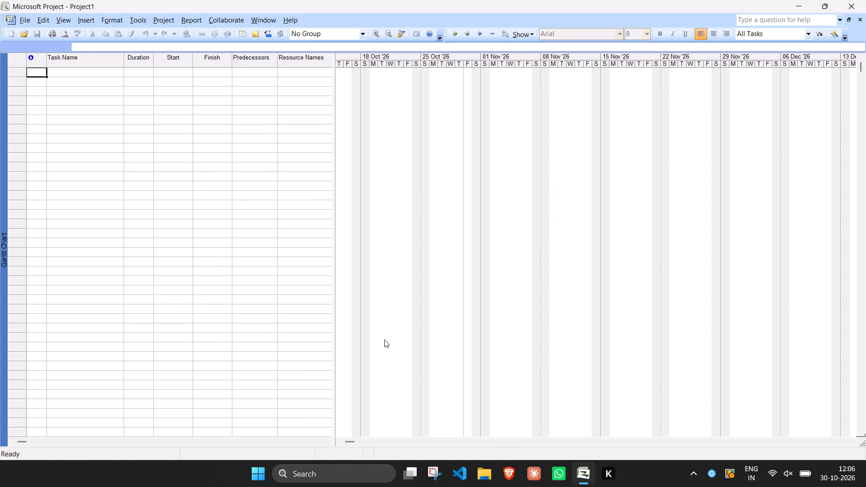
# Switch to Desktop 1 and open WhatsApp.
pyautogui.click(405, 474)
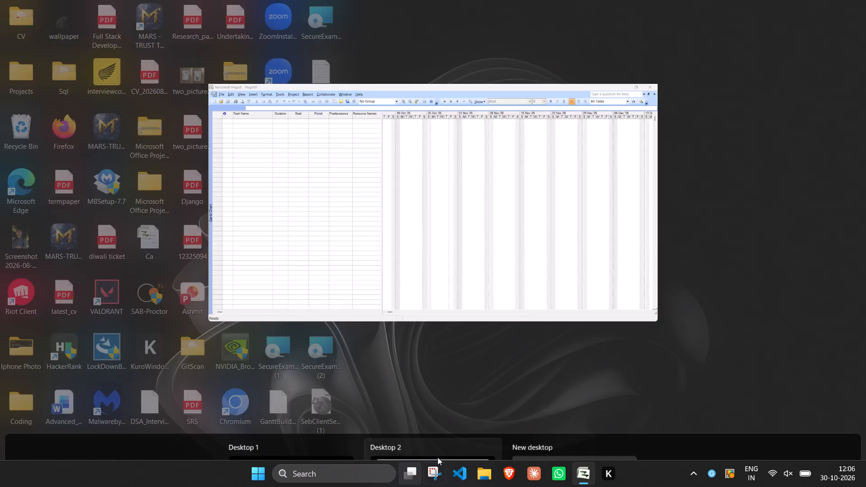
pyautogui.click(324, 429)
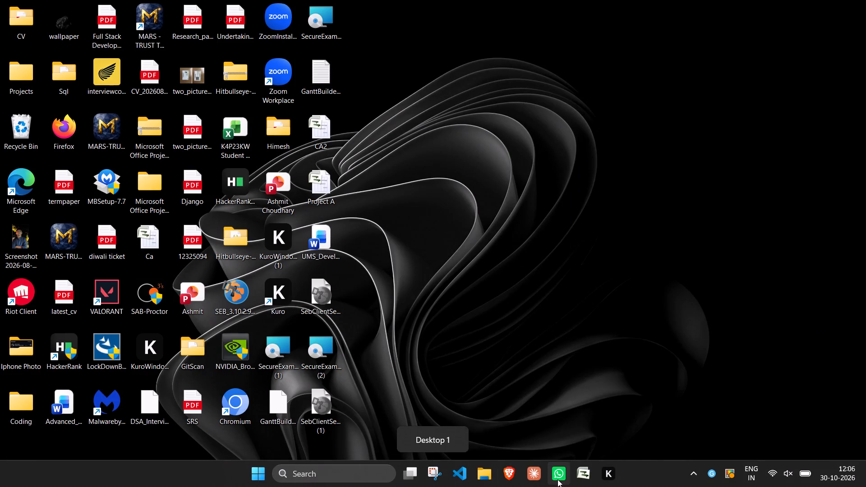
pyautogui.click(557, 479)
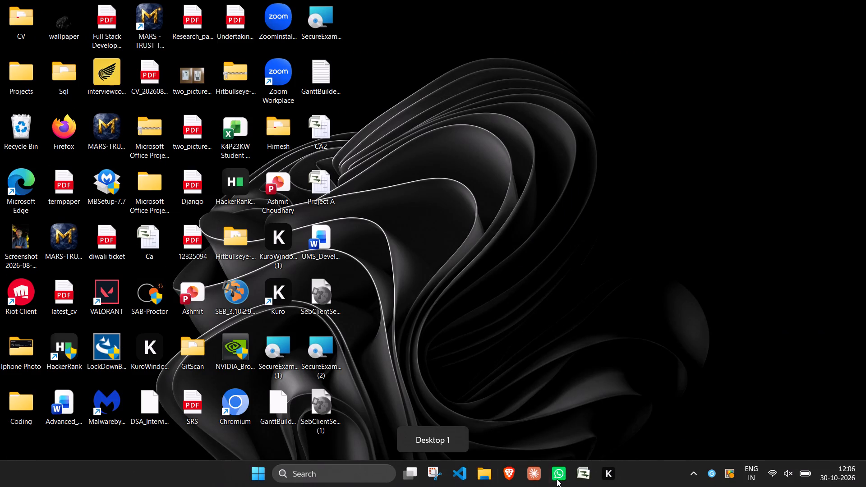
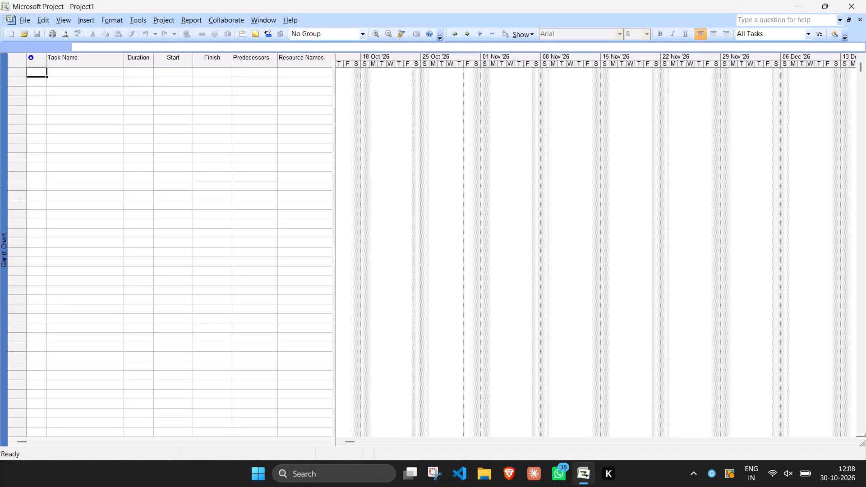
# Enter "Mythic realm" as the task name in the first row of the Gantt Chart task table.
pyautogui.click(75, 78)
pyautogui.click(65, 71)
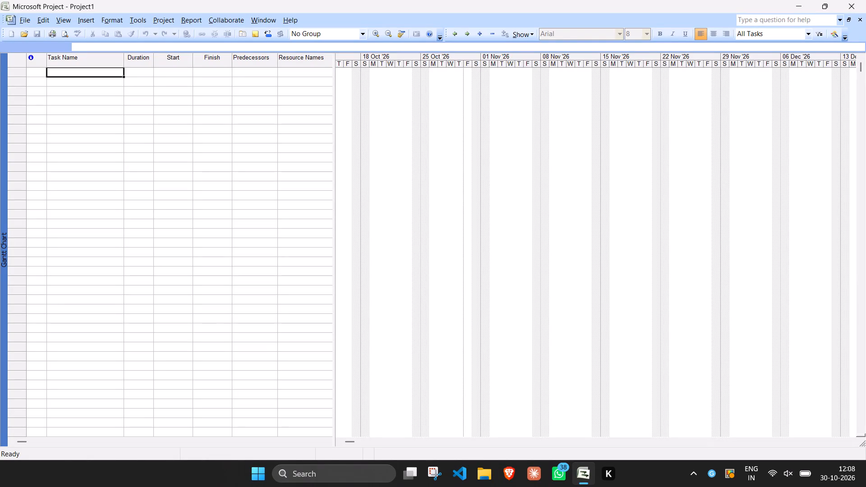
pyautogui.click(65, 71)
pyautogui.write('Mythic')
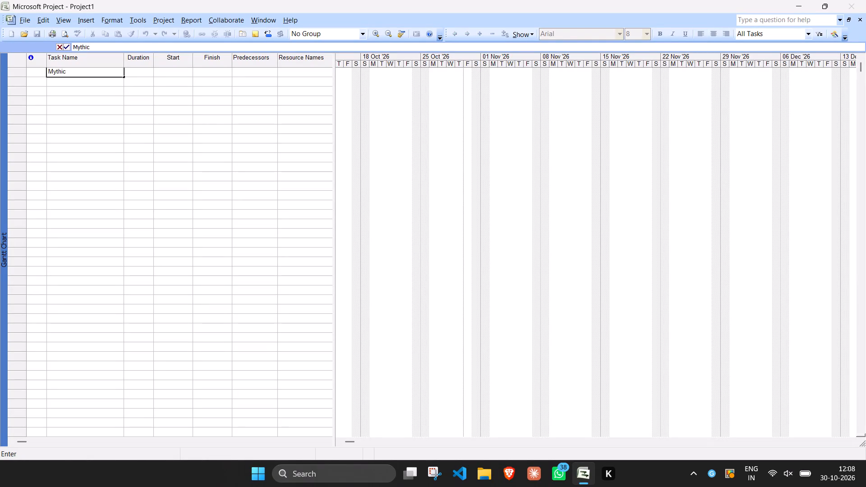
pyautogui.press('space')
pyautogui.write('real')
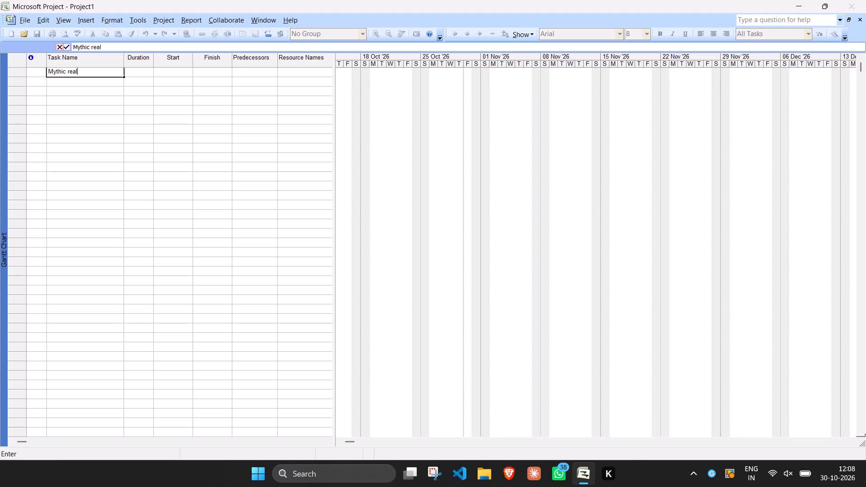
pyautogui.press('m')
pyautogui.press('Return')
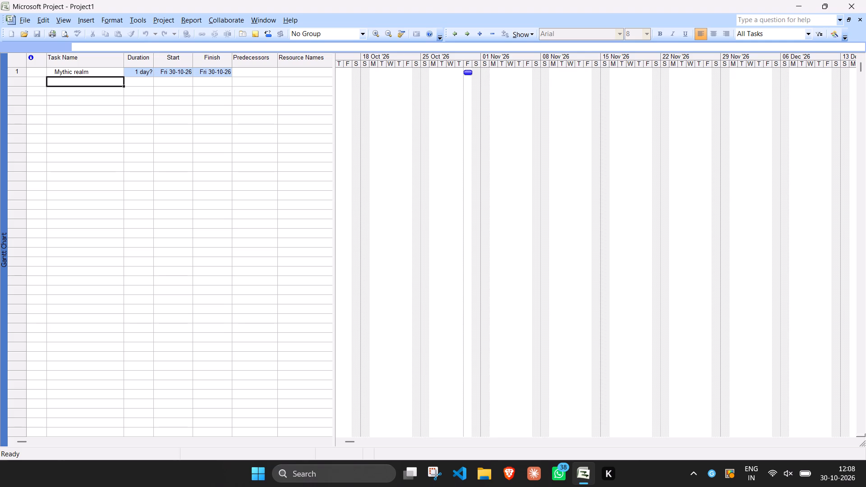
# Start entering a second task name beginning with "a" in the row below Mythic realm.
pyautogui.press('a')
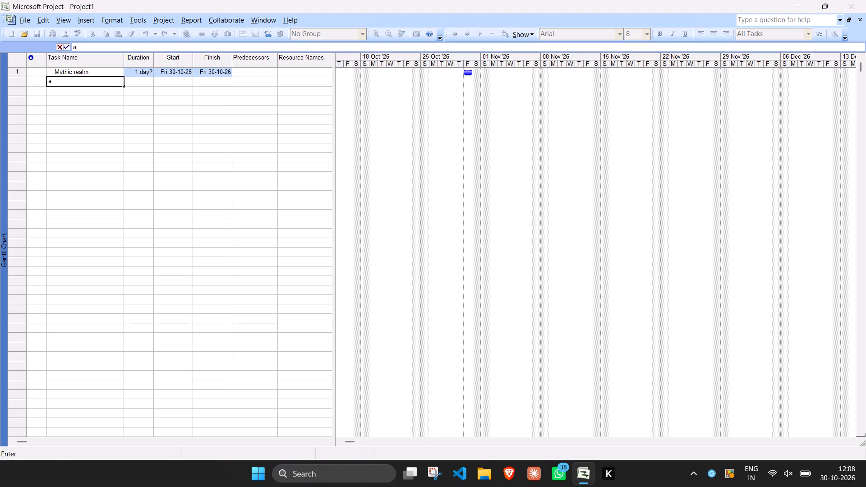
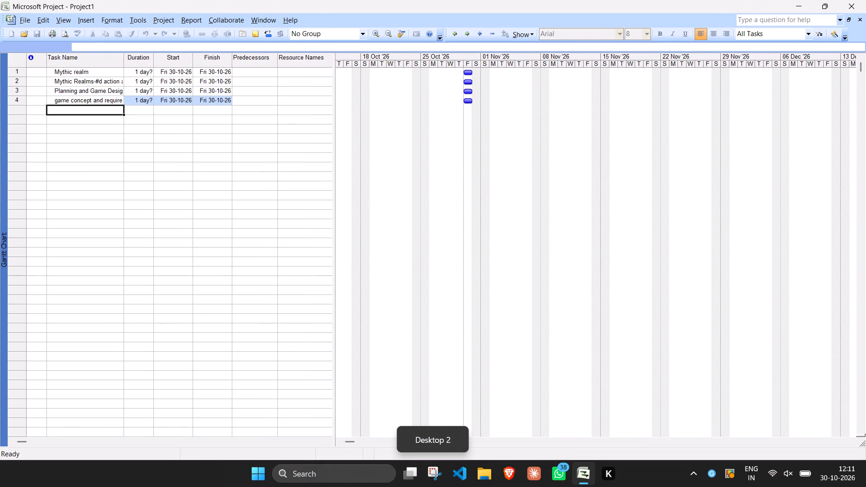
# Back in Microsoft Project, enter "Define Core gameplay loop and target platforms" as the task name in row 5.
pyautogui.write('Define')
pyautogui.press('space')
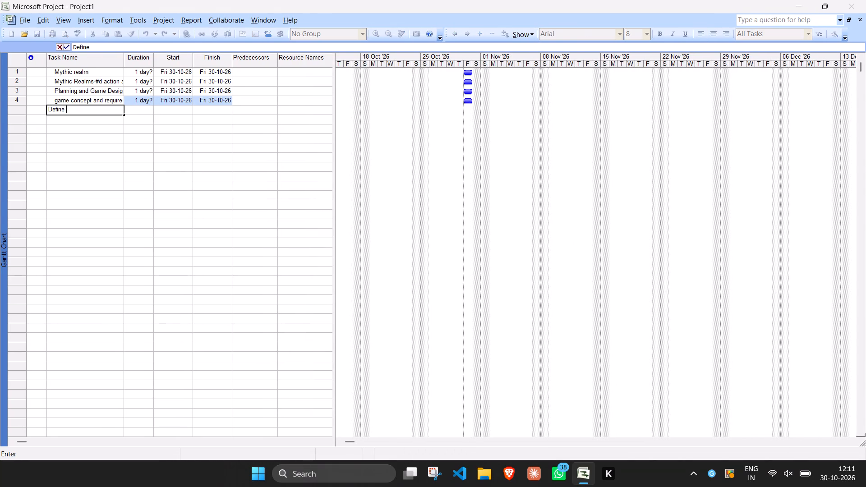
pyautogui.write('Core gameplay and')
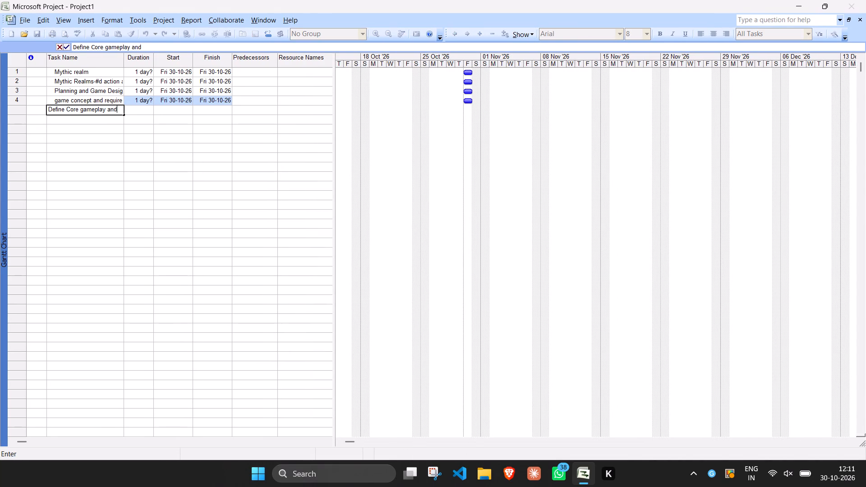
pyautogui.press('BackSpace')
pyautogui.press('BackSpace')
pyautogui.press('BackSpace')
pyautogui.write('loop and target')
pyautogui.press('space')
pyautogui.write('platforms')
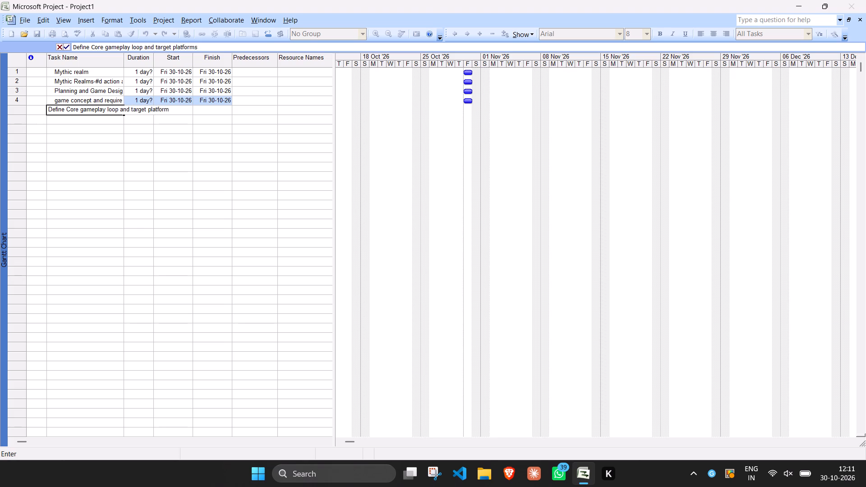
pyautogui.press('Return')
# Enter "document players quest and progression req" as the task name in row 6.
pyautogui.write('document players quest')
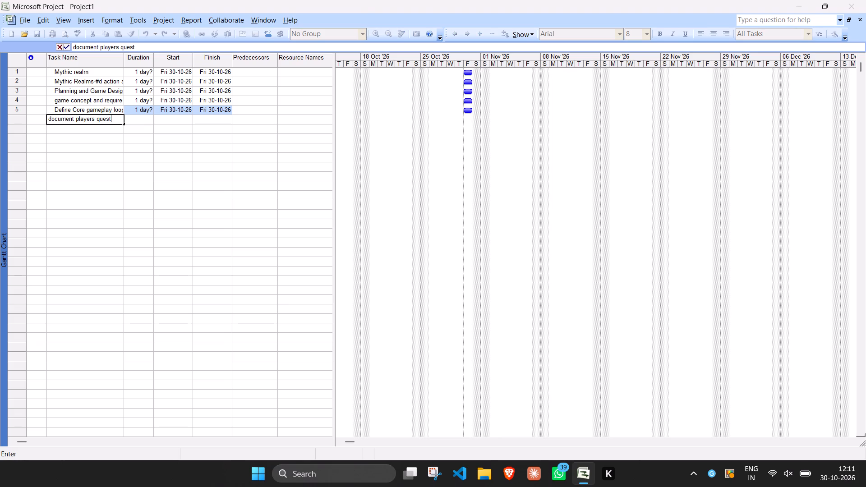
pyautogui.press('space')
pyautogui.write('and progression req')
pyautogui.press('Return')
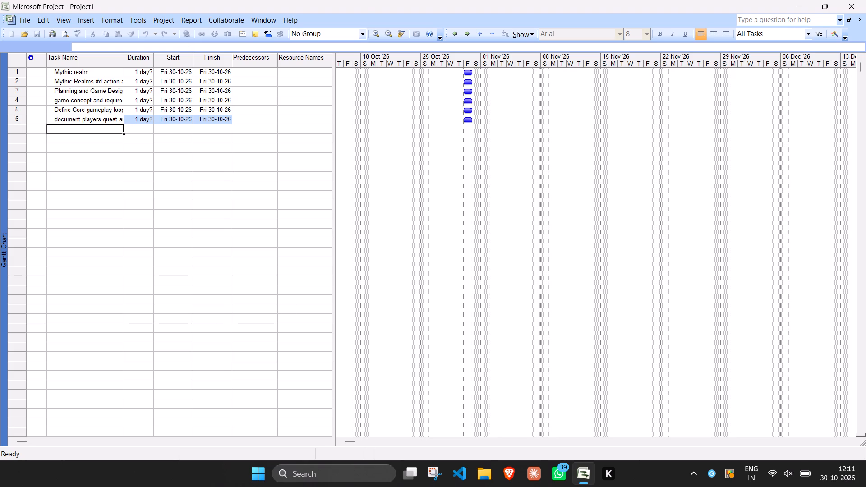
# Enter "approve game design" as the task name in row 7.
pyautogui.write('approve game design')
pyautogui.press('Return')
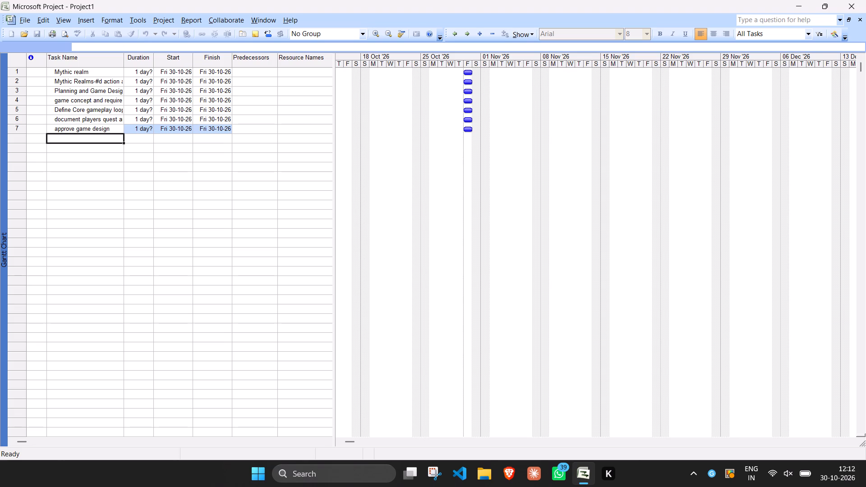
# Enter "specification" as the task name in row 8.
pyautogui.write('specification')
pyautogui.press('Return')
# Enter "technical design and production planning" as the task name in row 9.
pyautogui.write('te')
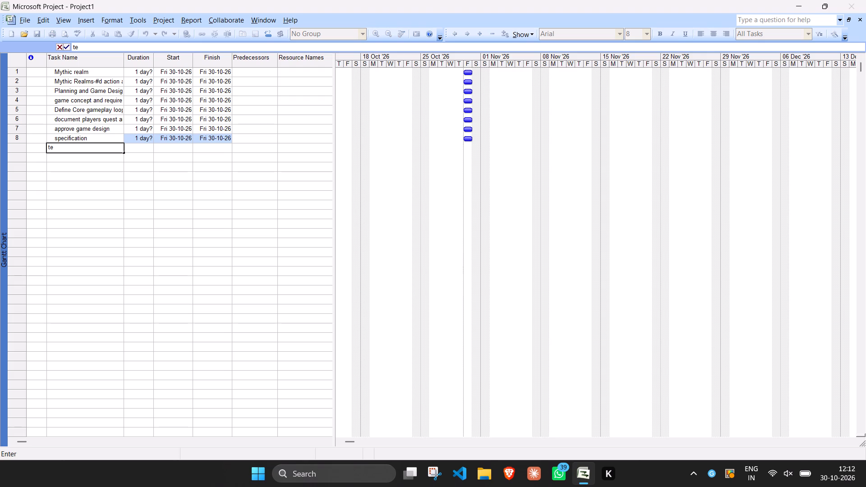
pyautogui.write('ec')
pyautogui.press('BackSpace')
pyautogui.press('BackSpace')
pyautogui.write('cnu')
pyautogui.press('BackSpace')
pyautogui.press('BackSpace')
pyautogui.write('hnical')
pyautogui.press('space')
pyautogui.write('design')
pyautogui.press('space')
pyautogui.write('and production')
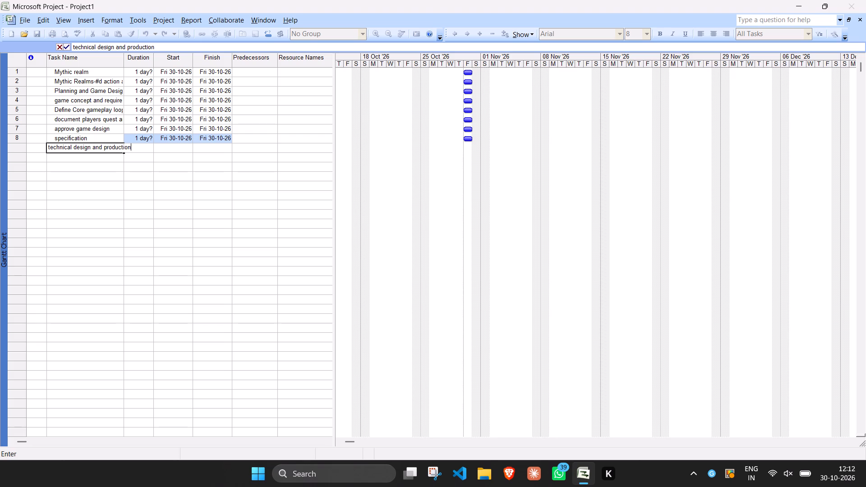
pyautogui.press('space')
pyautogui.write('planning')
pyautogui.press('Return')
# Enter "define engine arch and performance targets" as the task name in row 10.
pyautogui.write('ddeffin')
pyautogui.press('BackSpace')
pyautogui.press('BackSpace')
pyautogui.press('BackSpace')
pyautogui.press('BackSpace')
pyautogui.press('BackSpace')
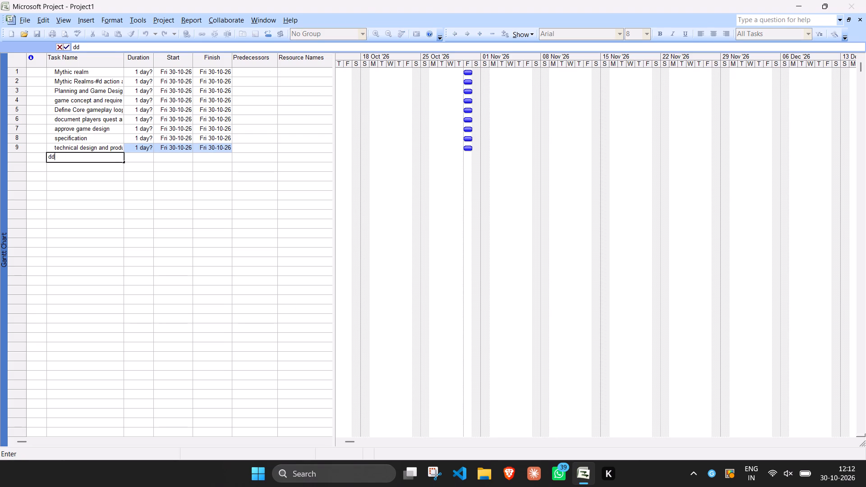
pyautogui.press('BackSpace')
pyautogui.write('efine eg')
pyautogui.press('BackSpace')
pyautogui.write('mgi')
pyautogui.press('BackSpace')
pyautogui.press('BackSpace')
pyautogui.press('BackSpace')
pyautogui.write('ngine')
pyautogui.press('space')
pyautogui.write('arch')
pyautogui.press('space')
pyautogui.write('and performance')
pyautogui.press('space')
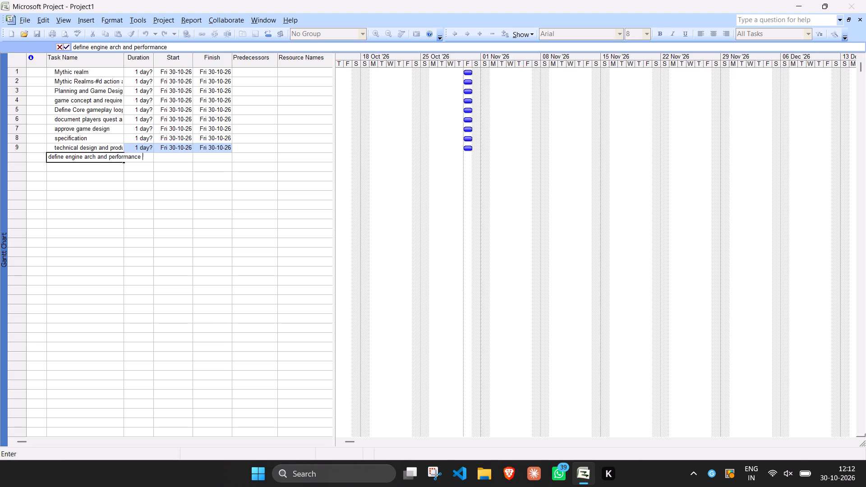
pyautogui.write('targets')
pyautogui.press('Return')
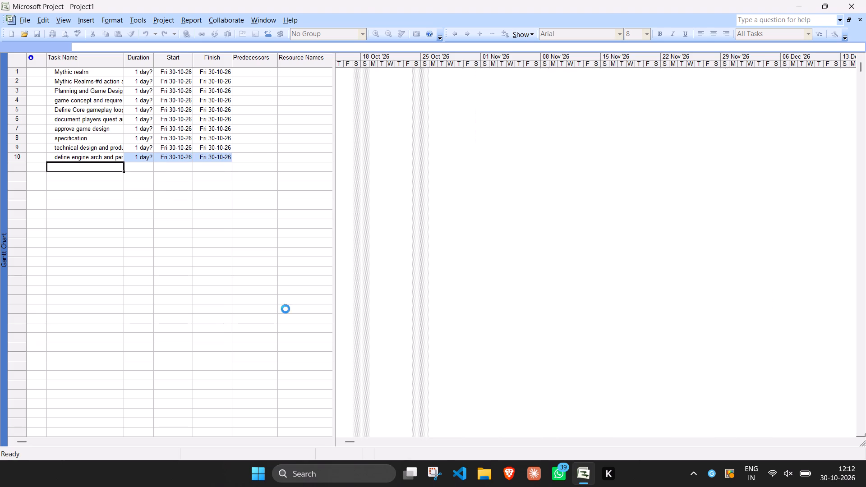
# Enter "plan assest pipeline and source control workflow" as the task name in row 11.
pyautogui.write('plan s')
pyautogui.press('BackSpace')
pyautogui.write('asses')
pyautogui.write('t pipeline')
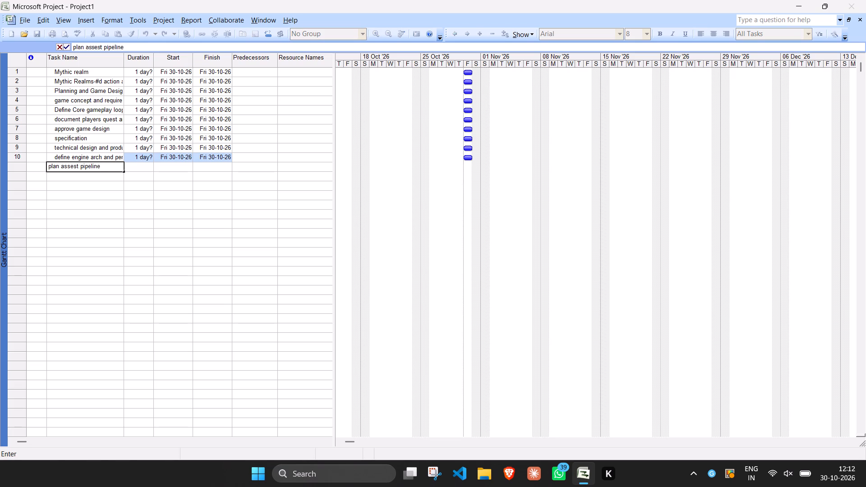
pyautogui.press('space')
pyautogui.write('and source control workfloew')
pyautogui.press('BackSpace')
pyautogui.press('BackSpace')
pyautogui.press('w')
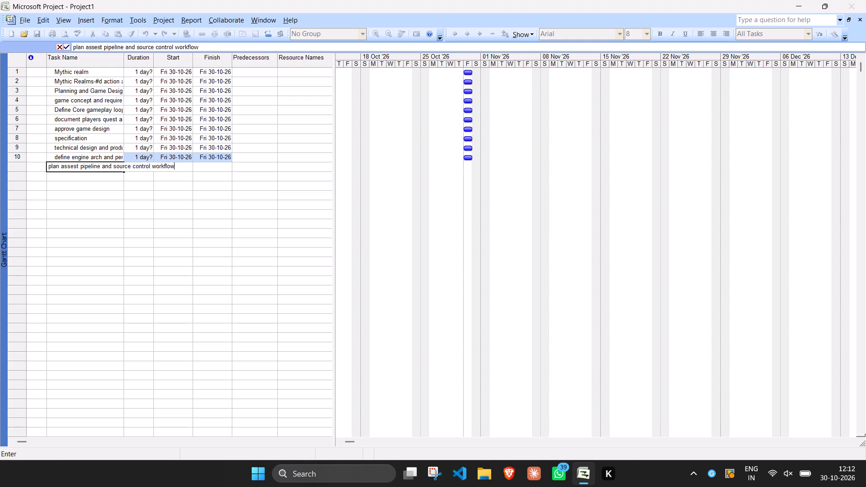
pyautogui.press('Return')
# Enter "art , world and interface production" as the task name in row 12.
pyautogui.write('art , world')
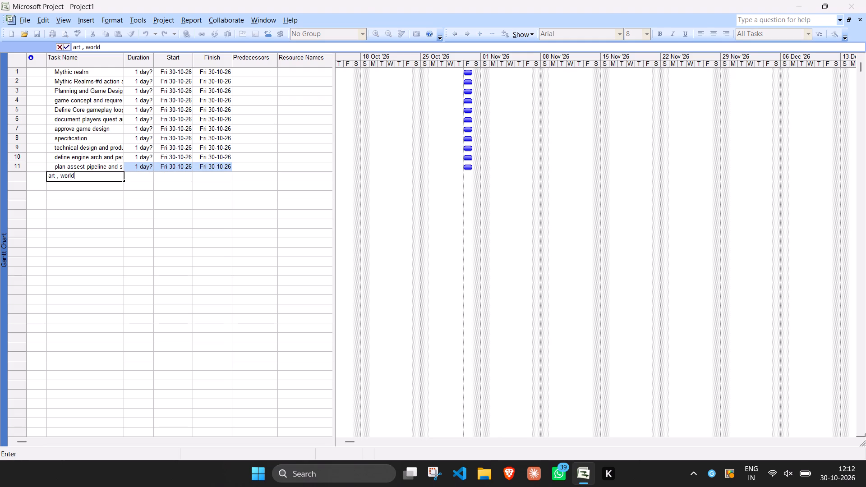
pyautogui.press('space')
pyautogui.write('and interface')
pyautogui.press('space')
pyautogui.write('production')
pyautogui.press('Return')
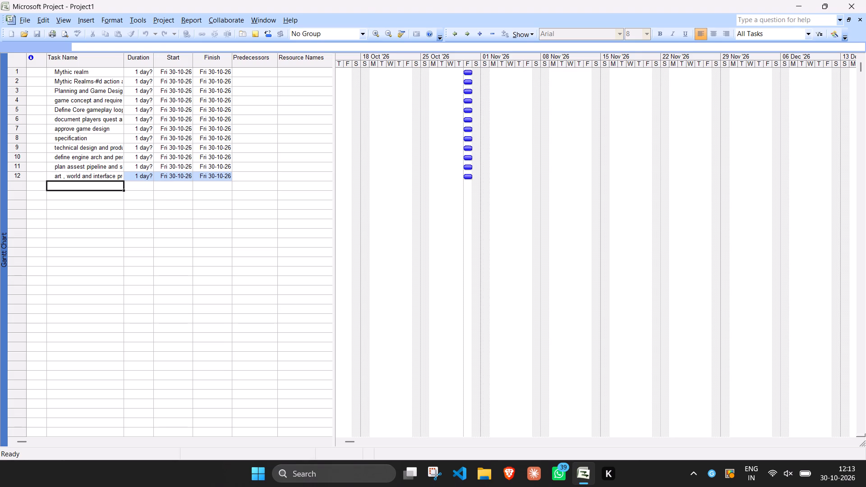
# Enter "world and character art" as the task name in row 13.
pyautogui.write('world and')
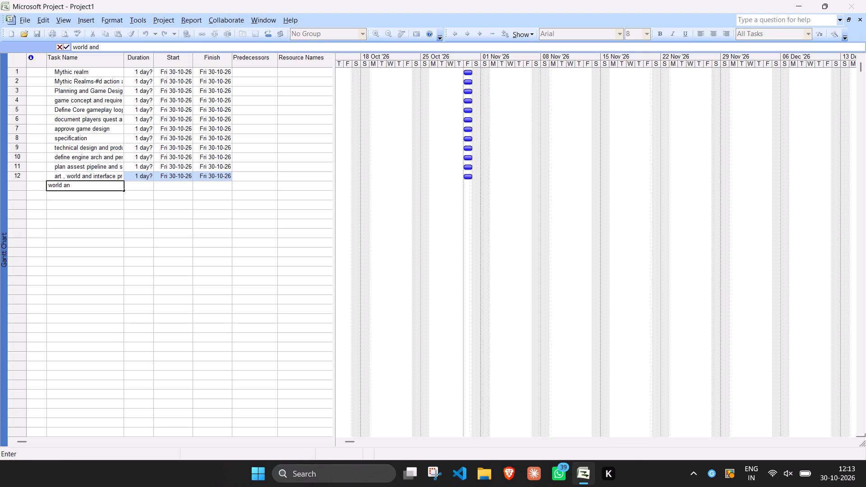
pyautogui.press('space')
pyautogui.write('ha')
pyautogui.press('BackSpace')
pyautogui.press('BackSpace')
pyautogui.write('character')
pyautogui.press('space')
pyautogui.write('art')
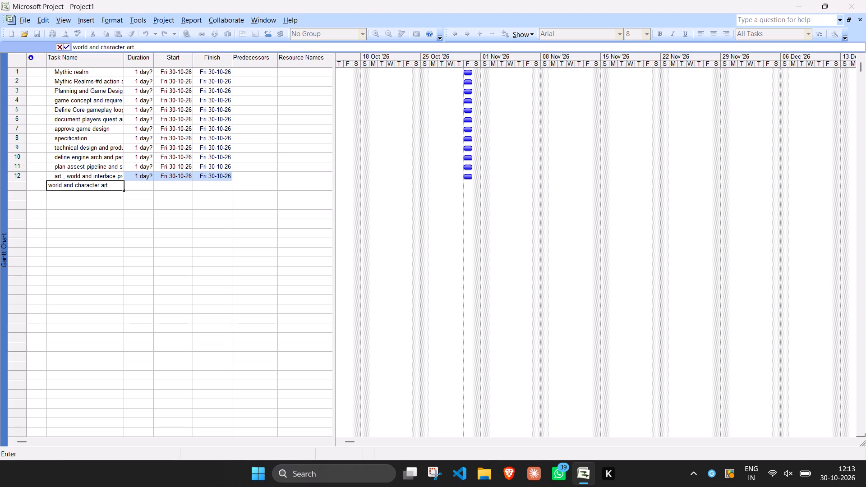
pyautogui.press('Return')
# Enter "create environment and character prototype" as the task name in row 14.
pyautogui.write('create')
pyautogui.press('space')
pyautogui.write('ev')
pyautogui.press('BackSpace')
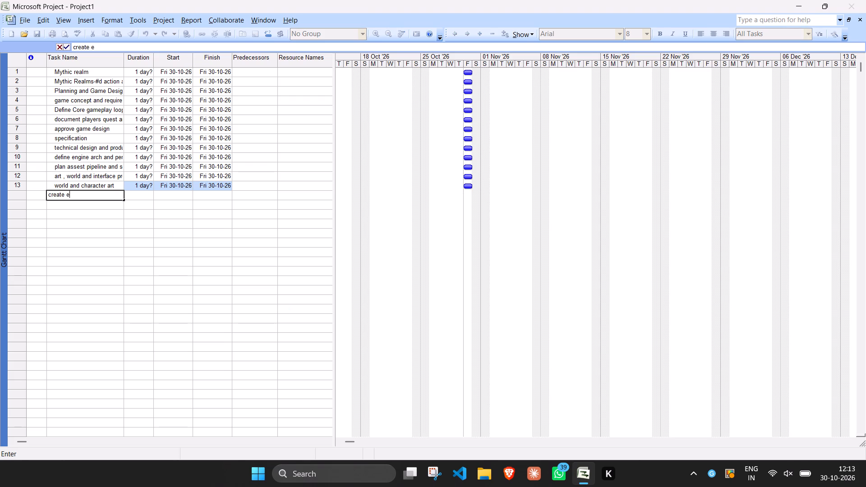
pyautogui.write('nvironment anad')
pyautogui.press('BackSpace')
pyautogui.press('BackSpace')
pyautogui.write('d ca')
pyautogui.press('BackSpace')
pyautogui.write('haracter')
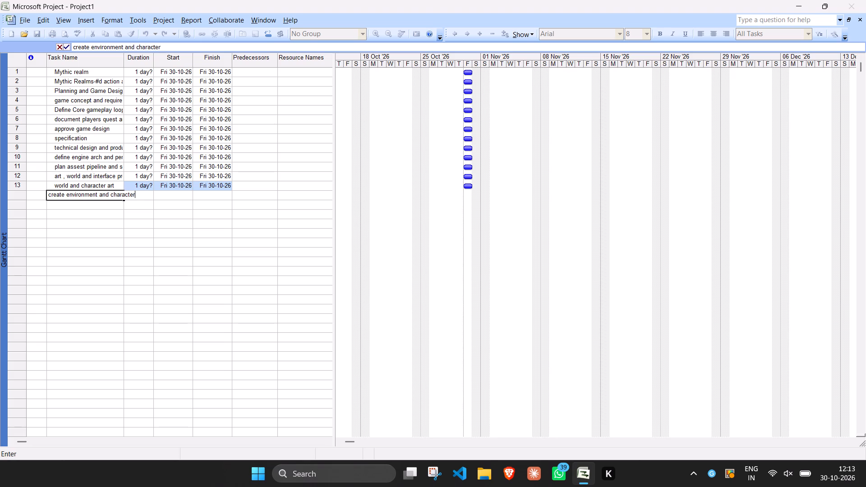
pyautogui.press('space')
pyautogui.write('prototype')
pyautogui.press('Return')
# Enter "review art style and approve key assests" as the task name in row 15.
pyautogui.write('review art style and approve key')
pyautogui.press('space')
pyautogui.write('assests')
pyautogui.press('Return')
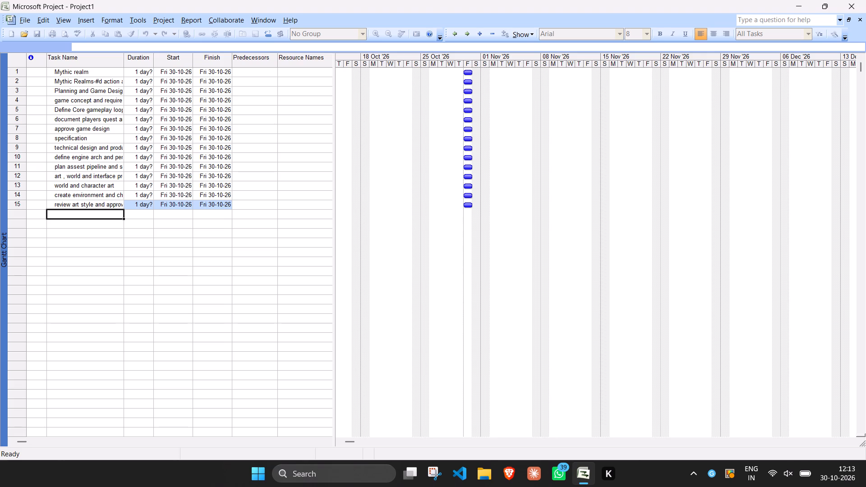
# Enter "audio and user interface" as the task name in row 16.
pyautogui.write('audio')
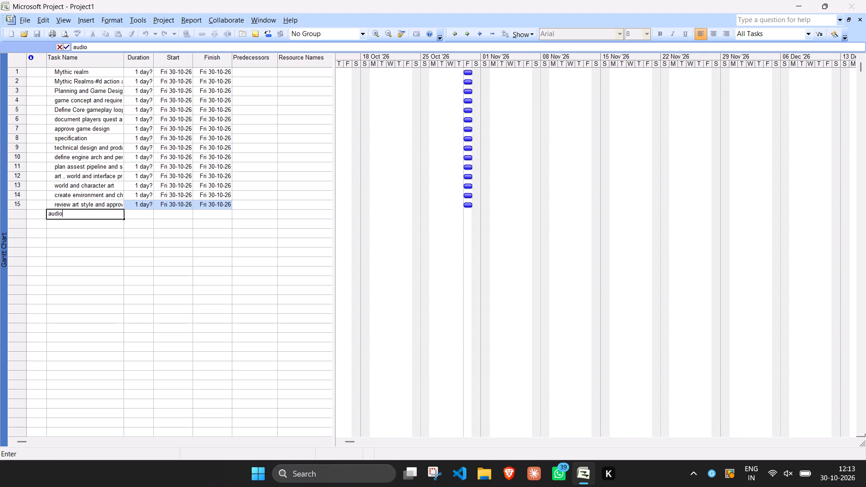
pyautogui.press('space')
pyautogui.write('and user')
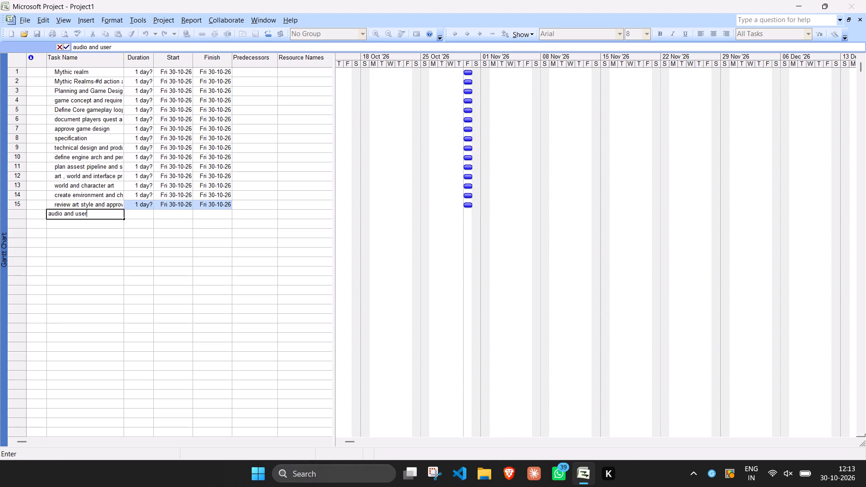
pyautogui.write('inter')
pyautogui.press('BackSpace')
pyautogui.press('BackSpace')
pyautogui.press('BackSpace')
pyautogui.press('BackSpace')
pyautogui.press('BackSpace')
pyautogui.press('BackSpace')
pyautogui.write('r unte')
pyautogui.press('BackSpace')
pyautogui.press('BackSpace')
pyautogui.press('BackSpace')
pyautogui.press('BackSpace')
pyautogui.write('interface')
pyautogui.press('Return')
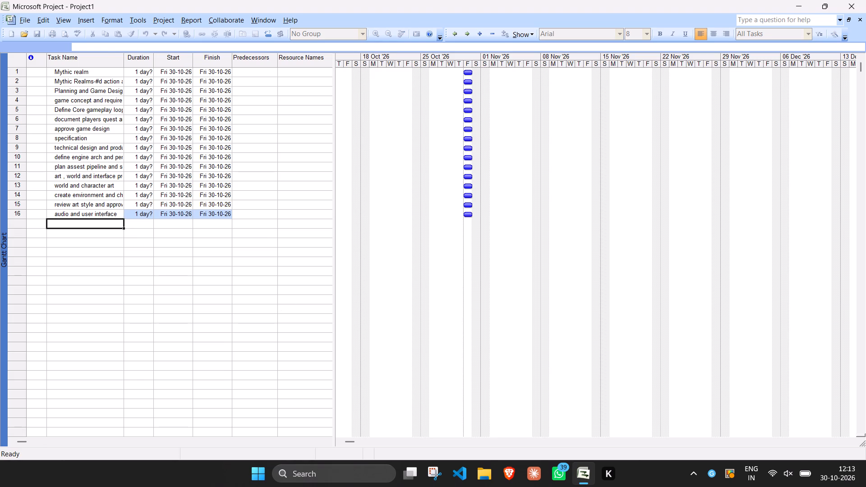
# Enter "create HUD layouts sound pan and ui" as the task name in row 17.
pyautogui.write('creat')
pyautogui.press('space')
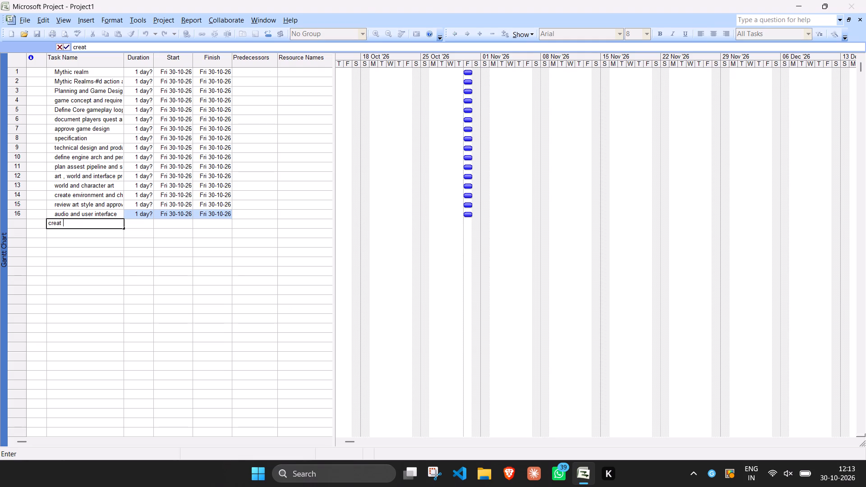
pyautogui.press('BackSpace')
pyautogui.write('e HUD')
pyautogui.press('space')
pyautogui.write('payouts')
pyautogui.press('BackSpace')
pyautogui.press('BackSpace')
pyautogui.press('BackSpace')
pyautogui.press('BackSpace')
pyautogui.press('BackSpace')
pyautogui.press('BackSpace')
pyautogui.press('BackSpace')
pyautogui.write('layouts')
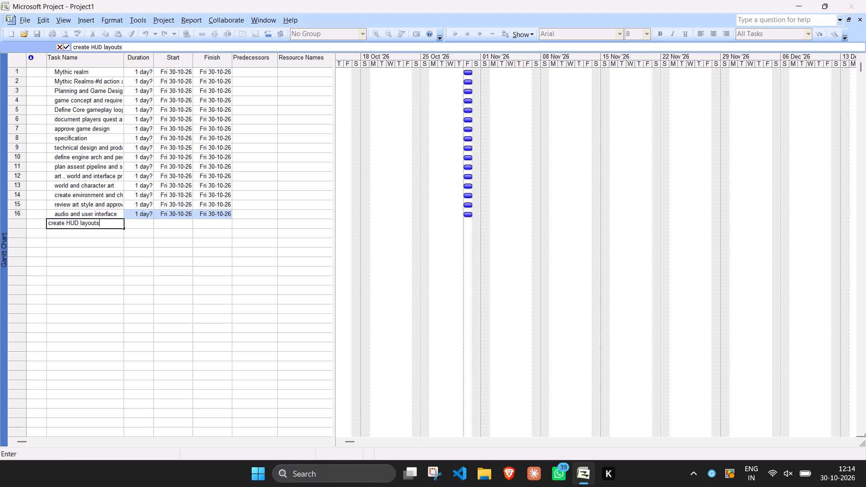
pyautogui.press('space')
pyautogui.write('aousn')
pyautogui.press('BackSpace')
pyautogui.press('BackSpace')
pyautogui.press('BackSpace')
pyautogui.press('BackSpace')
pyautogui.press('BackSpace')
pyautogui.write('sound')
pyautogui.press('space')
pyautogui.write('pan and ui')
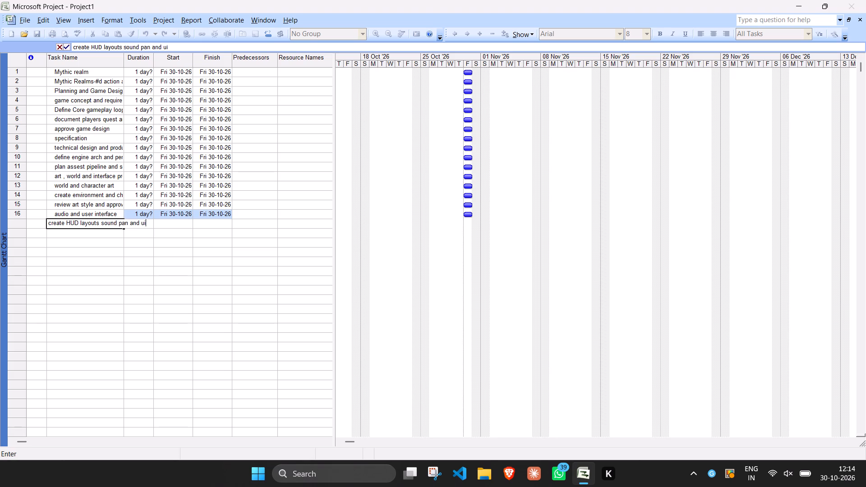
pyautogui.press('Return')
# Enter "gameplay and systems develpoement" as the task name in row 18.
pyautogui.write('gaempay')
pyautogui.press('BackSpace')
pyautogui.press('BackSpace')
pyautogui.press('BackSpace')
pyautogui.press('BackSpace')
pyautogui.press('BackSpace')
pyautogui.write('meplay')
pyautogui.press('space')
pyautogui.write('and systems')
pyautogui.press('space')
pyautogui.write('develpoement')
pyautogui.press('Return')
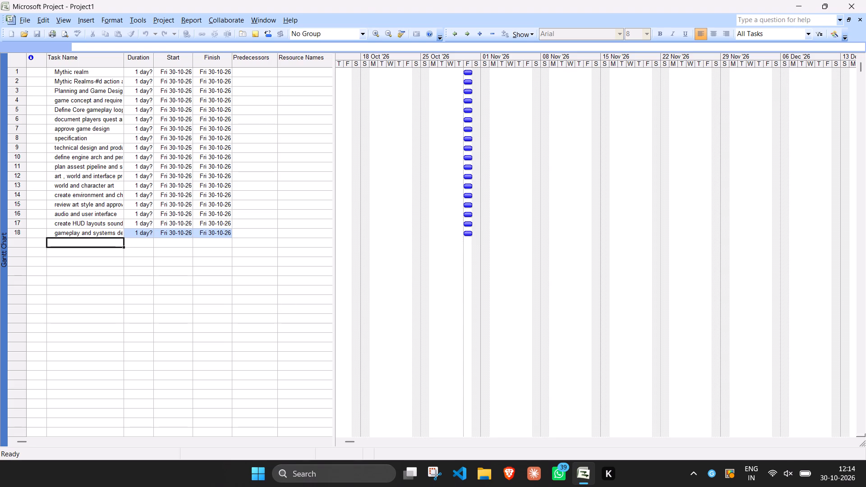
# Enter "player controls and combat" as the task name in row 19.
pyautogui.write('player controls')
pyautogui.press('space')
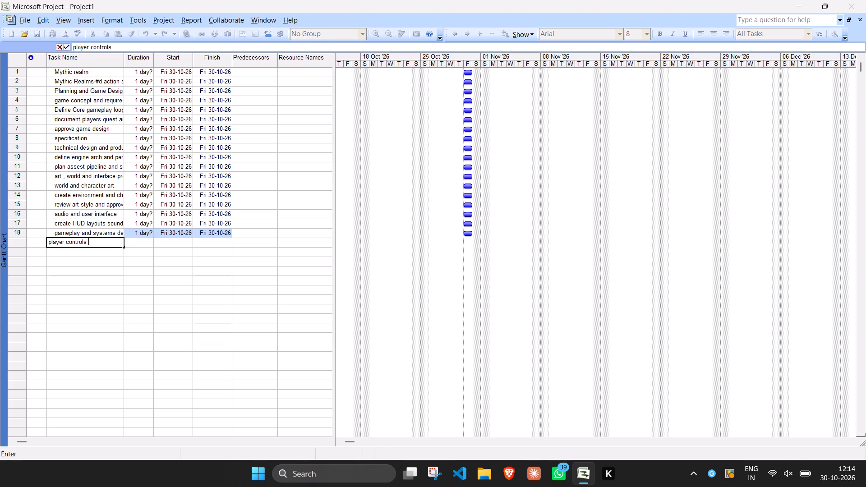
pyautogui.write('and comabt')
pyautogui.press('BackSpace')
pyautogui.press('BackSpace')
pyautogui.press('BackSpace')
pyautogui.write('bat')
pyautogui.press('Return')
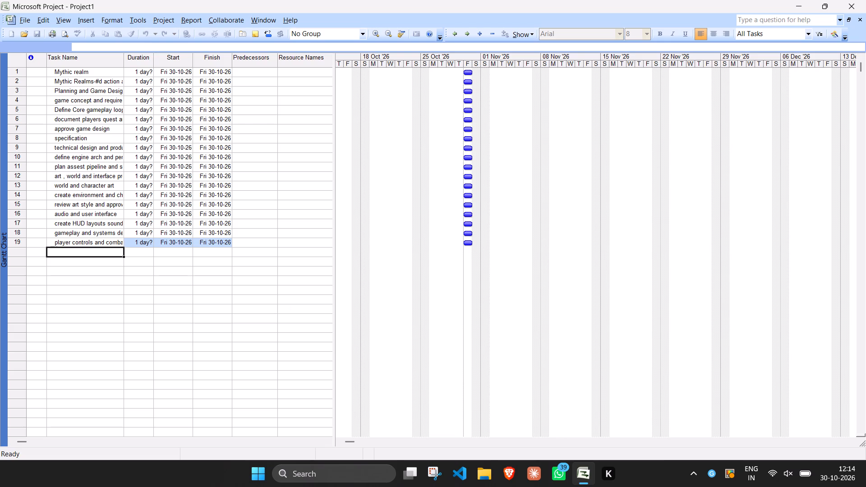
# Enter "Implement player movement and combat mechanics" as the task name in row 20.
pyautogui.press('o')
pyautogui.press('BackSpace')
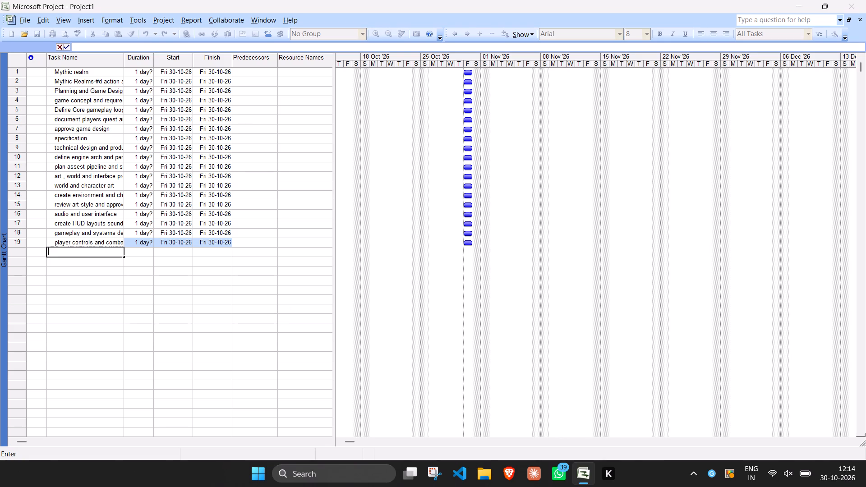
pyautogui.write('Implement')
pyautogui.press('space')
pyautogui.write('player')
pyautogui.press('space')
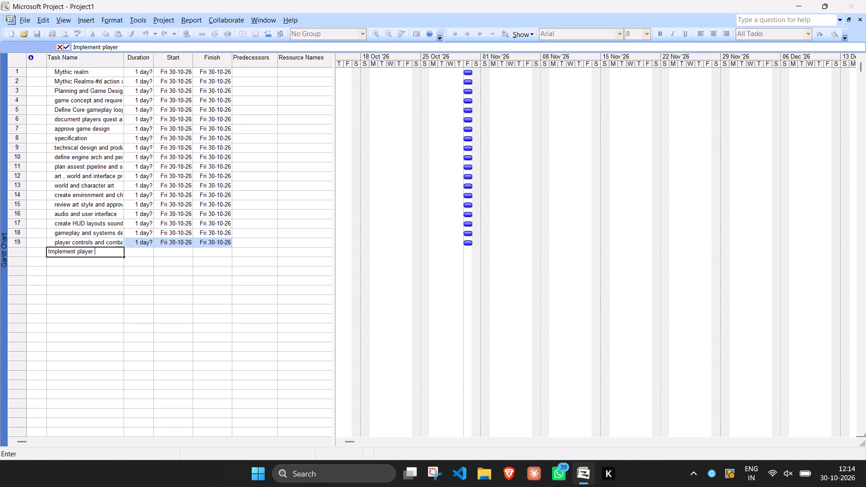
pyautogui.press('o')
pyautogui.press('BackSpace')
pyautogui.write('movement')
pyautogui.press('space')
pyautogui.write('and combat')
pyautogui.press('space')
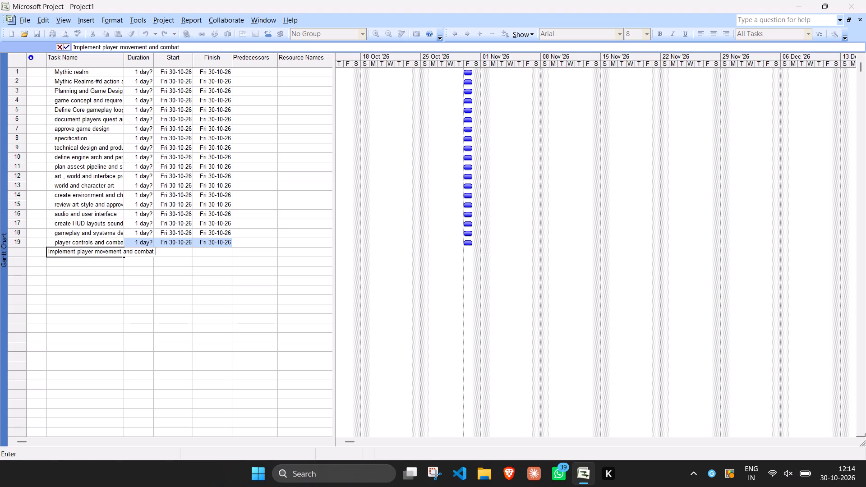
pyautogui.write('mechanics')
pyautogui.press('Return')
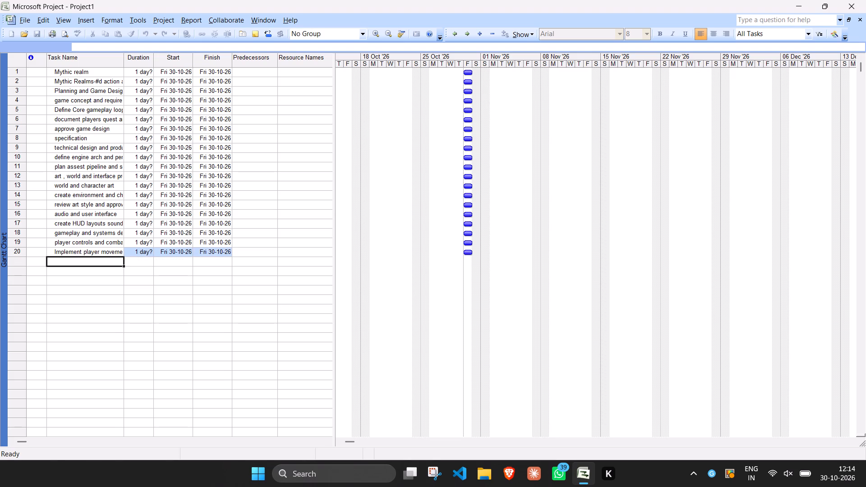
# Enter "implement quests inventory and save/ load" as the task name in row 21.
pyautogui.write('implement')
pyautogui.press('space')
pyautogui.write('quests')
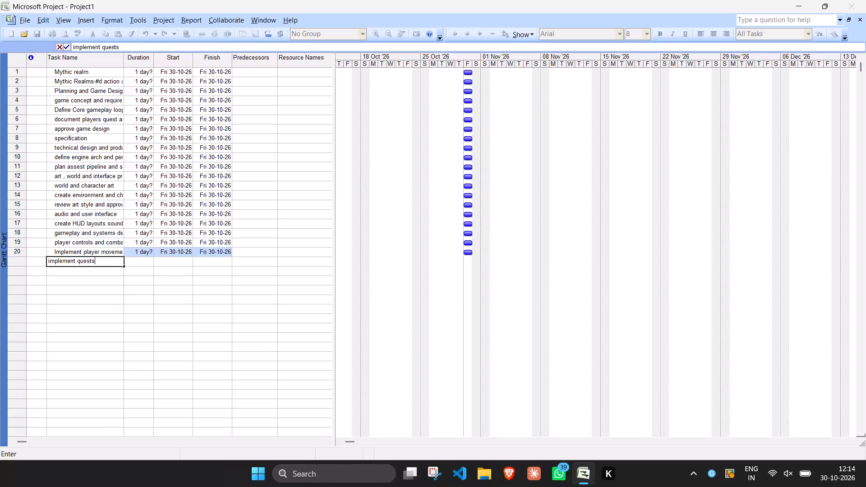
pyautogui.press('space')
pyautogui.write('inventory')
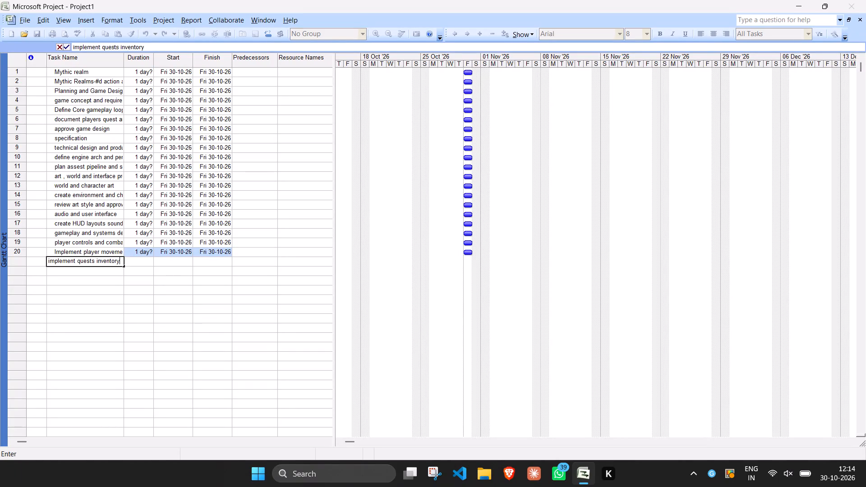
pyautogui.press('space')
pyautogui.write('and save/ load')
pyautogui.press('Return')
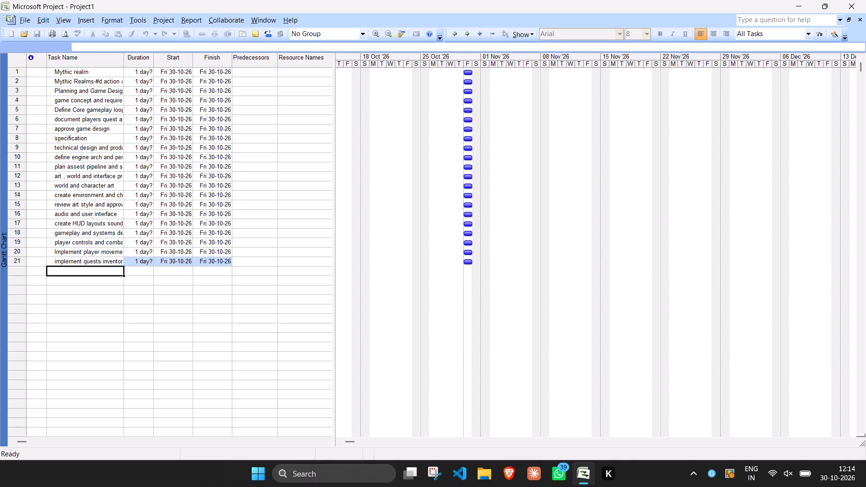
# Enter "world logic and game integeration" as the task name in row 22.
pyautogui.write('world logic and game inte')
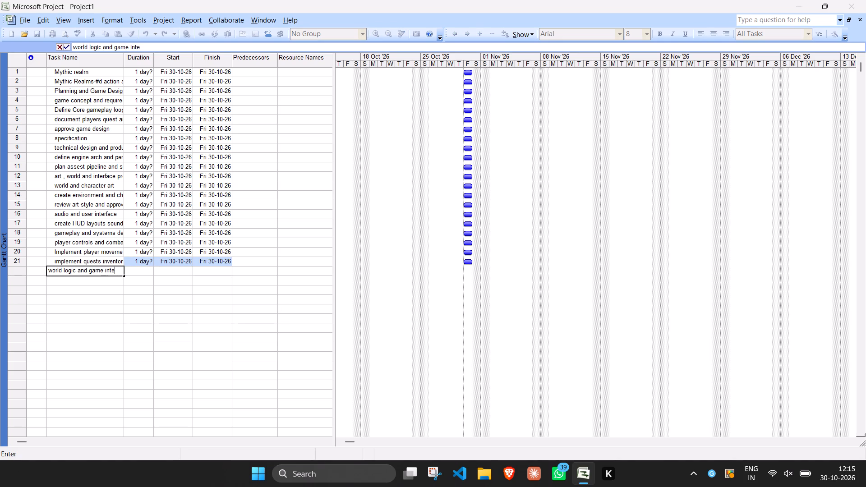
pyautogui.write('geration')
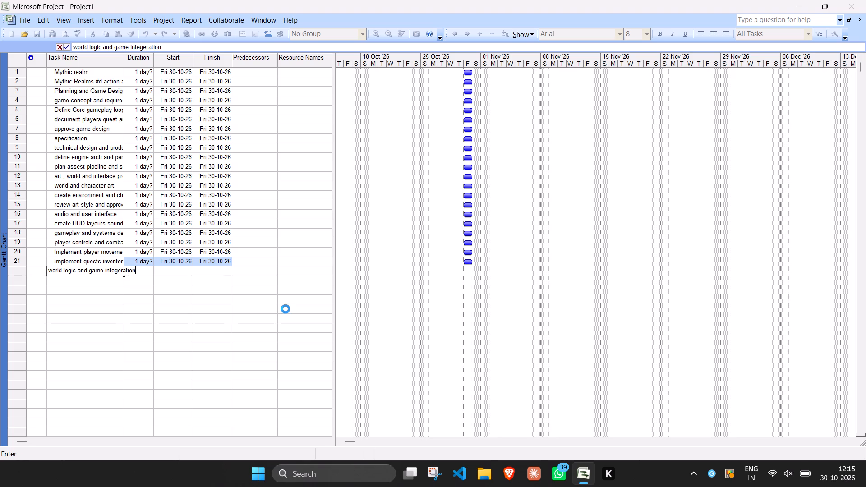
pyautogui.press('Return')
# Enter "implement NPC behaviour and world interation" as the task name in row 23.
pyautogui.write('implement')
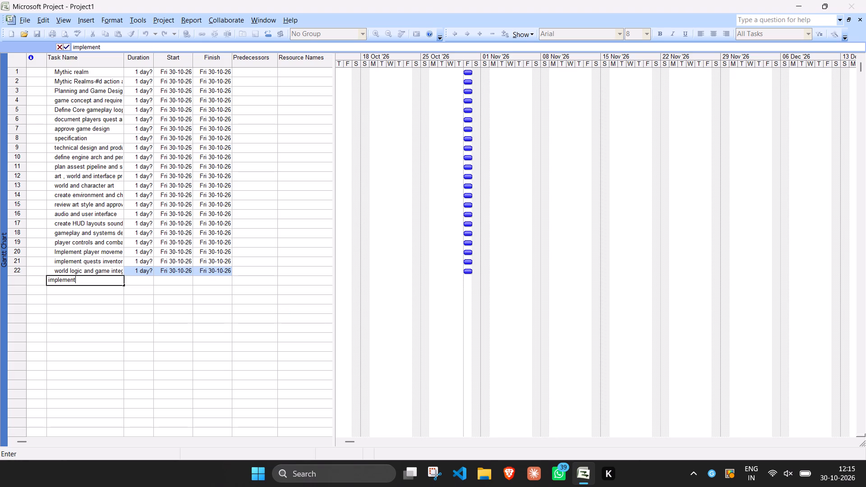
pyautogui.press('space')
pyautogui.write('NPC')
pyautogui.press('space')
pyautogui.write('behaviour and world interation')
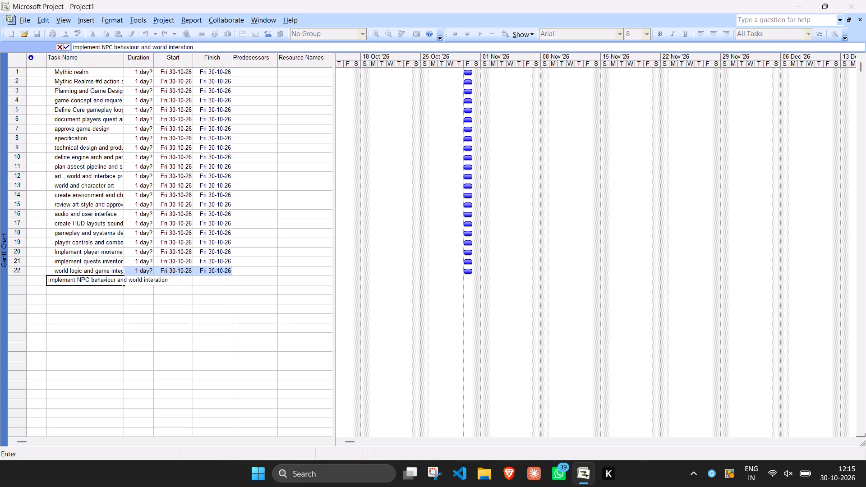
pyautogui.press('Return')
# Enter "integrate levels ui audio and game system" as the task name in row 24.
pyautogui.write('inte')
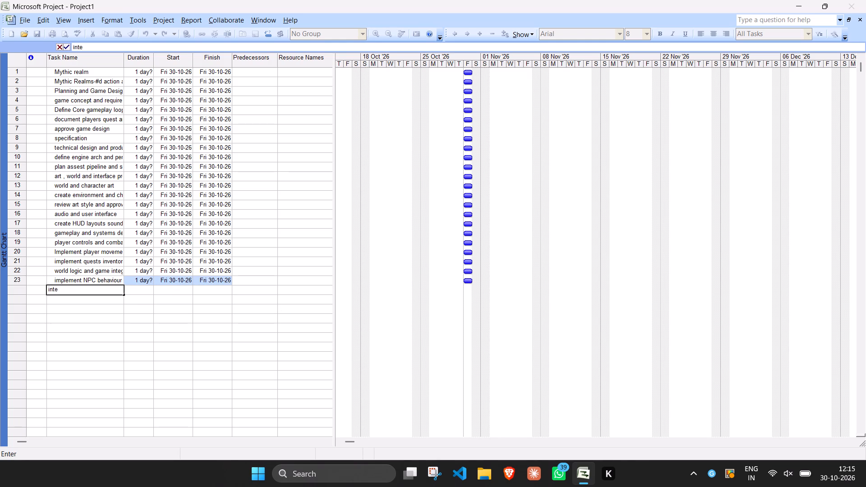
pyautogui.write('grate')
pyautogui.press('space')
pyautogui.write('levels')
pyautogui.press('space')
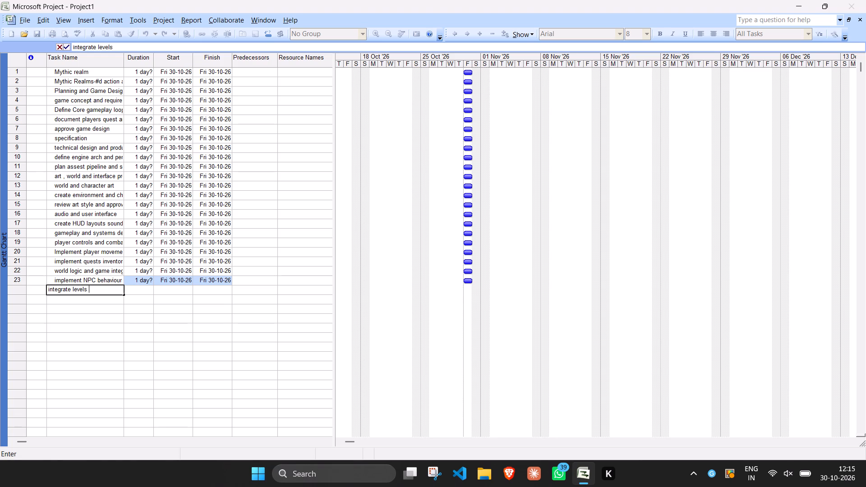
pyautogui.write('ui audio')
pyautogui.press('space')
pyautogui.write('and game system')
pyautogui.press('Return')
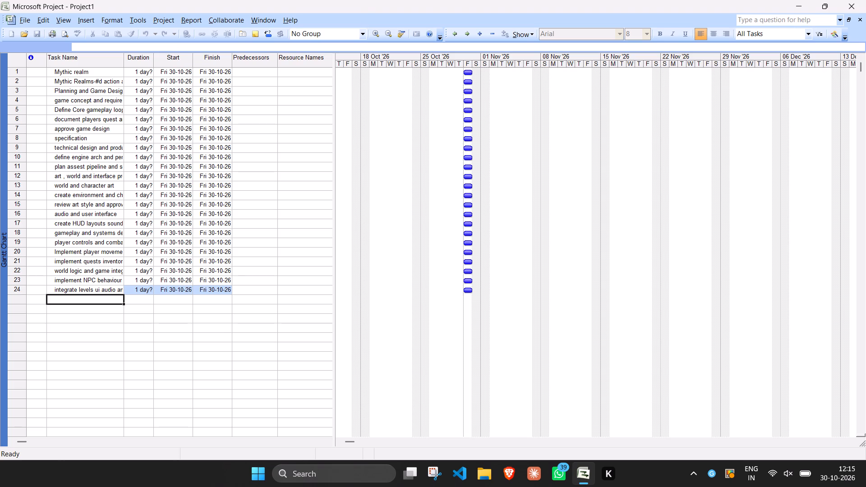
# Enter "testing and release preparation" as the task name in row 25.
pyautogui.write('testing and telaease')
pyautogui.press('space')
pyautogui.press('BackSpace')
pyautogui.press('BackSpace')
pyautogui.press('BackSpace')
pyautogui.press('BackSpace')
pyautogui.press('BackSpace')
pyautogui.press('BackSpace')
pyautogui.press('BackSpace')
pyautogui.press('BackSpace')
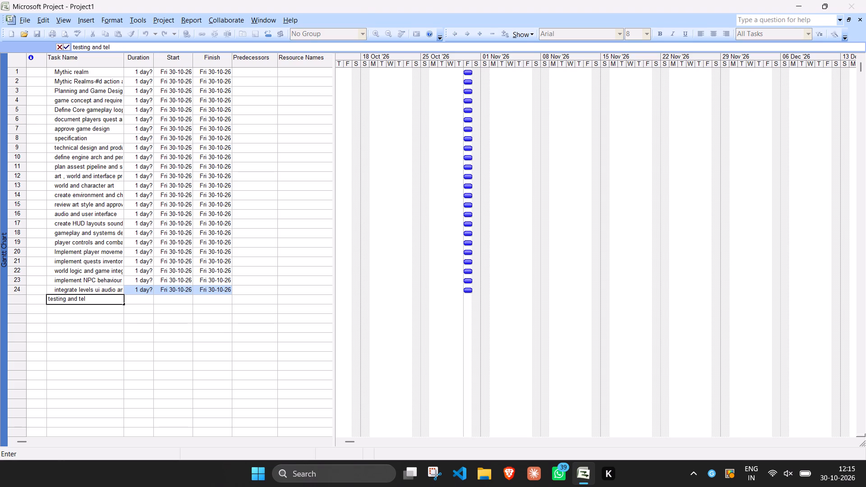
pyautogui.press('BackSpace')
pyautogui.write('real')
pyautogui.press('BackSpace')
pyautogui.press('BackSpace')
pyautogui.write('lease')
pyautogui.press('space')
pyautogui.write('preparation')
pyautogui.press('Return')
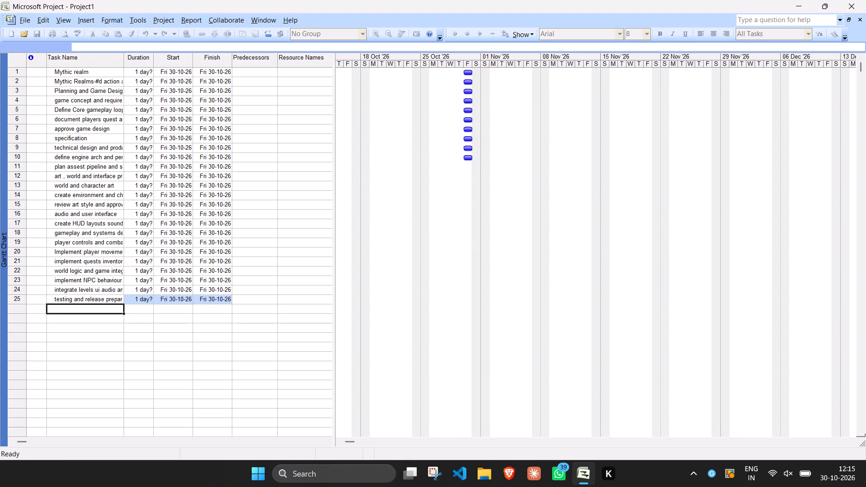
# Enter "gameplay and compatibility testing" as the task name in row 26.
pyautogui.write('gameplay and com')
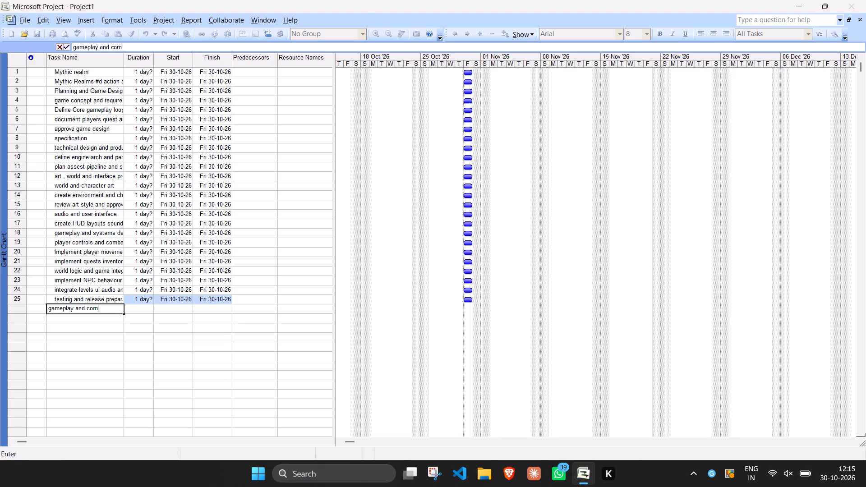
pyautogui.write('patibility')
pyautogui.press('space')
pyautogui.write('testing')
pyautogui.press('Return')
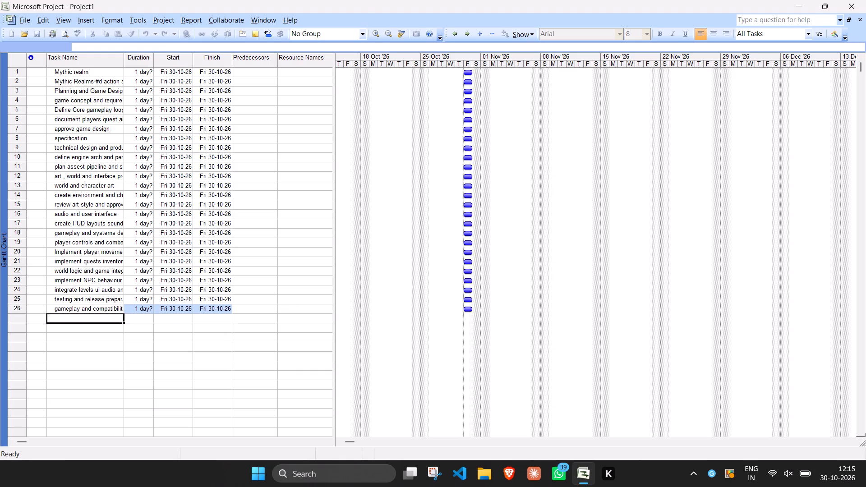
# Enter "test gamplay performacen and platform compatilbity" as the task name in row 27.
pyautogui.write('test a')
pyautogui.press('BackSpace')
pyautogui.write('gamplay')
pyautogui.press('space')
pyautogui.write('performacen')
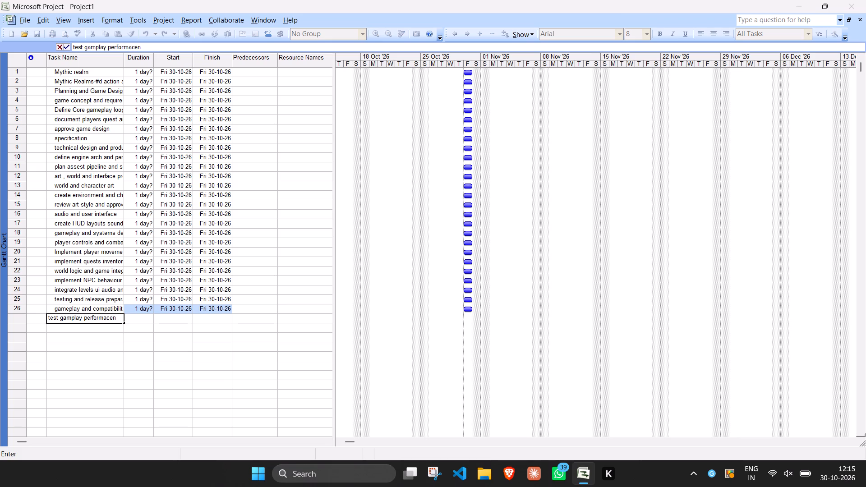
pyautogui.press('space')
pyautogui.write('and')
pyautogui.press('space')
pyautogui.write('playform')
pyautogui.press('BackSpace')
pyautogui.press('BackSpace')
pyautogui.press('BackSpace')
pyautogui.press('BackSpace')
pyautogui.press('t')
pyautogui.press('BackSpace')
pyautogui.press('BackSpace')
pyautogui.write('tform')
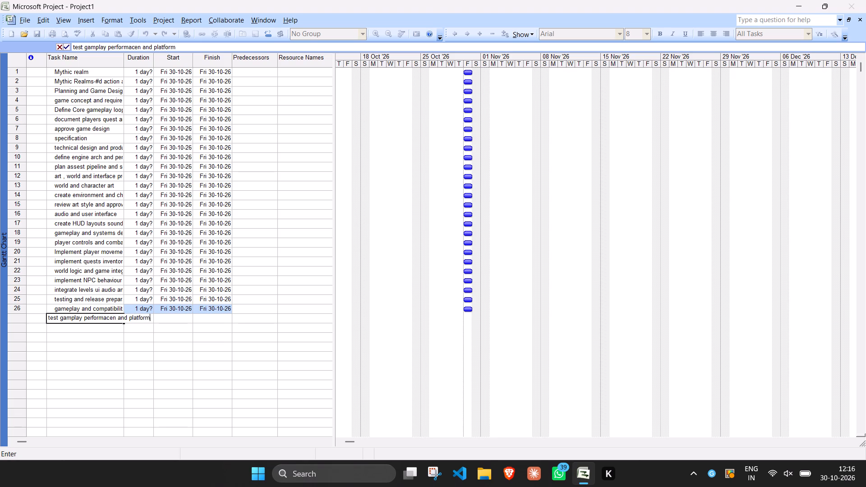
pyautogui.press('space')
pyautogui.write('compal')
pyautogui.press('BackSpace')
pyautogui.write('til')
pyautogui.write('bity')
pyautogui.press('Return')
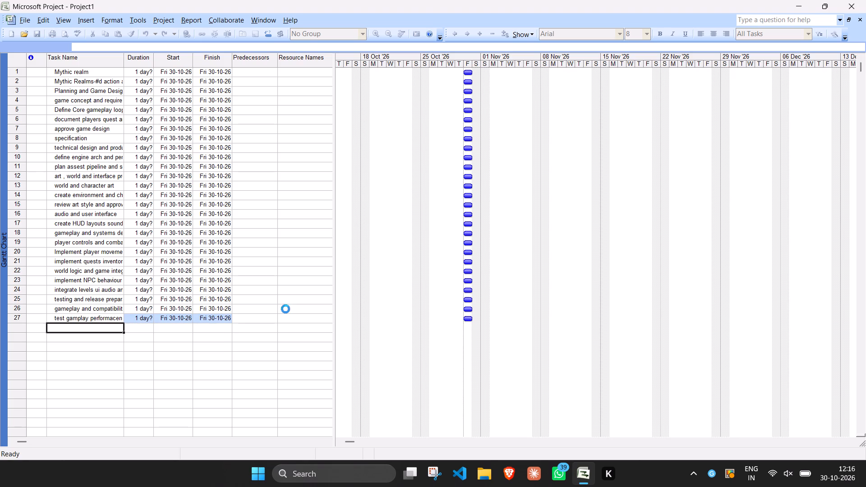
# Enter "stability accessiblity and release validation" as the task name in row 28.
pyautogui.write('stability accessiblity ad')
pyautogui.press('BackSpace')
pyautogui.write('nd realea')
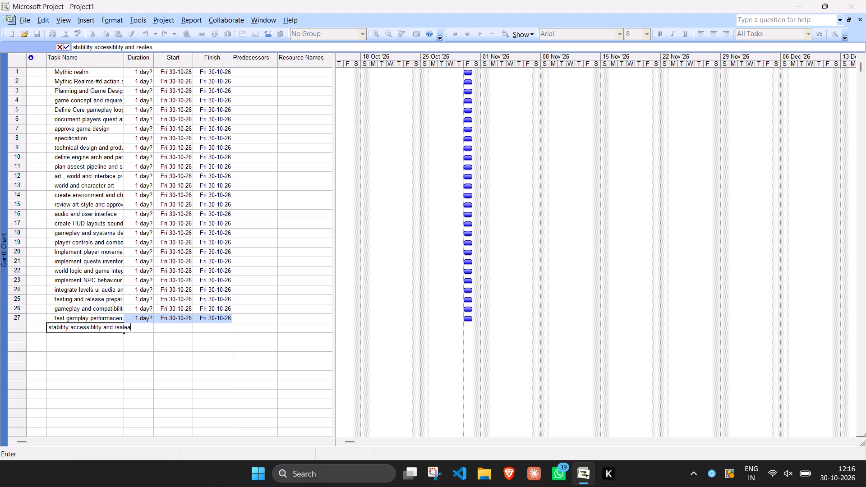
pyautogui.press('BackSpace')
pyautogui.press('BackSpace')
pyautogui.press('BackSpace')
pyautogui.press('BackSpace')
pyautogui.write('lease')
pyautogui.press('space')
pyautogui.write('validation')
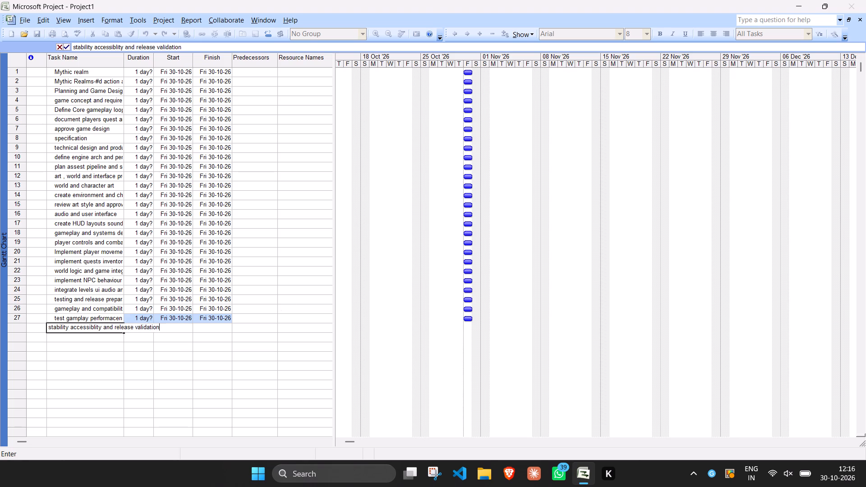
pyautogui.press('Return')
# Enter "fix critical defects and validate release candiate" as the task name in row 29.
pyautogui.write('fix cirit')
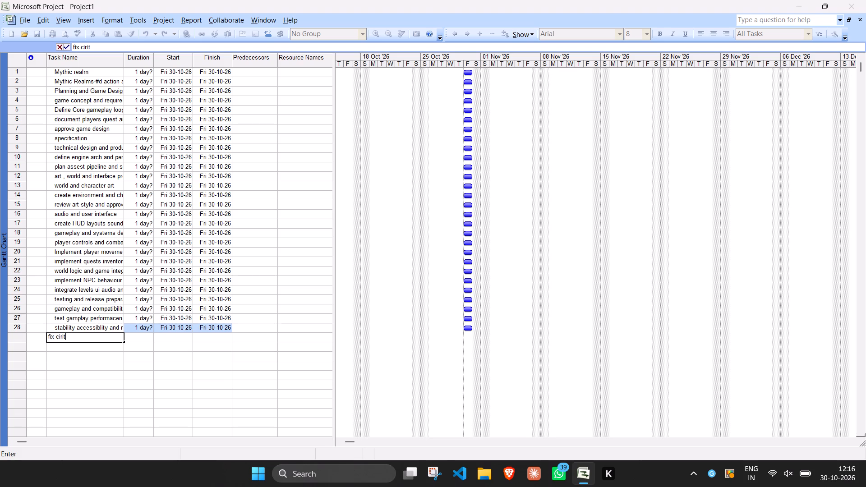
pyautogui.press('BackSpace')
pyautogui.press('BackSpace')
pyautogui.press('BackSpace')
pyautogui.press('BackSpace')
pyautogui.write('ritical')
pyautogui.press('space')
pyautogui.write('defetcs')
pyautogui.press('BackSpace')
pyautogui.press('BackSpace')
pyautogui.press('BackSpace')
pyautogui.write('cts')
pyautogui.press('space')
pyautogui.write('and validate realease')
pyautogui.press('BackSpace')
pyautogui.press('BackSpace')
pyautogui.press('BackSpace')
pyautogui.press('BackSpace')
pyautogui.press('BackSpace')
pyautogui.press('BackSpace')
pyautogui.write('lease')
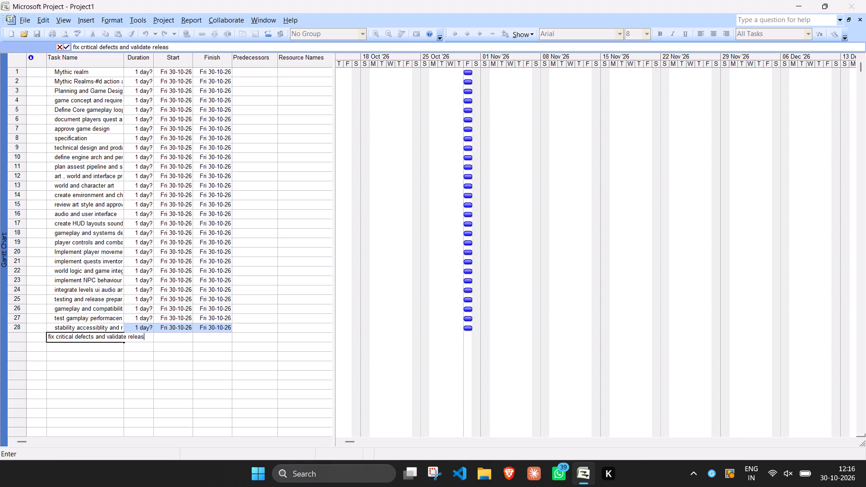
pyautogui.press('space')
pyautogui.write('candiate')
pyautogui.press('Return')
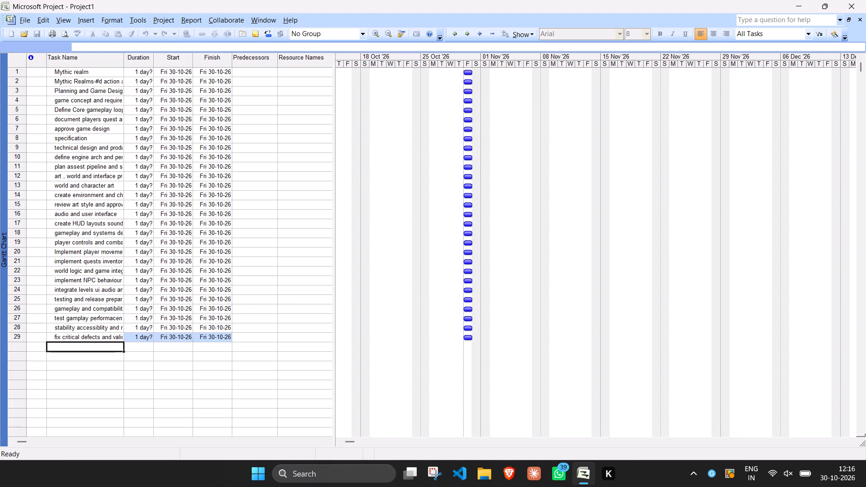
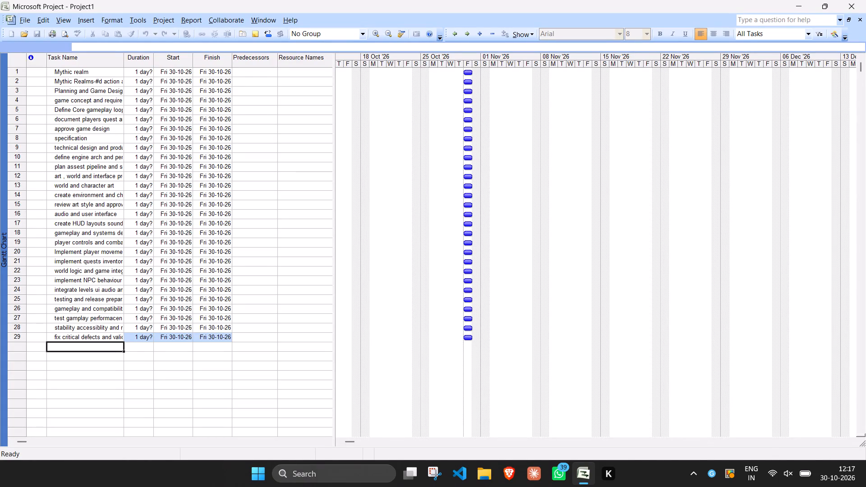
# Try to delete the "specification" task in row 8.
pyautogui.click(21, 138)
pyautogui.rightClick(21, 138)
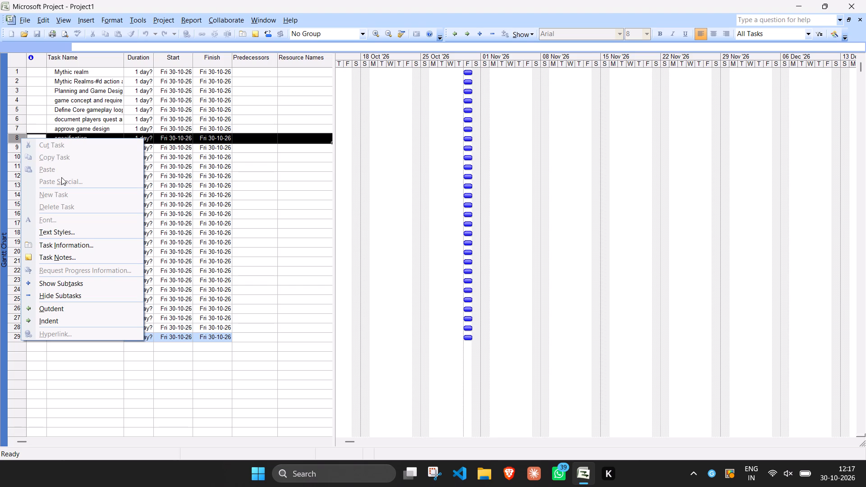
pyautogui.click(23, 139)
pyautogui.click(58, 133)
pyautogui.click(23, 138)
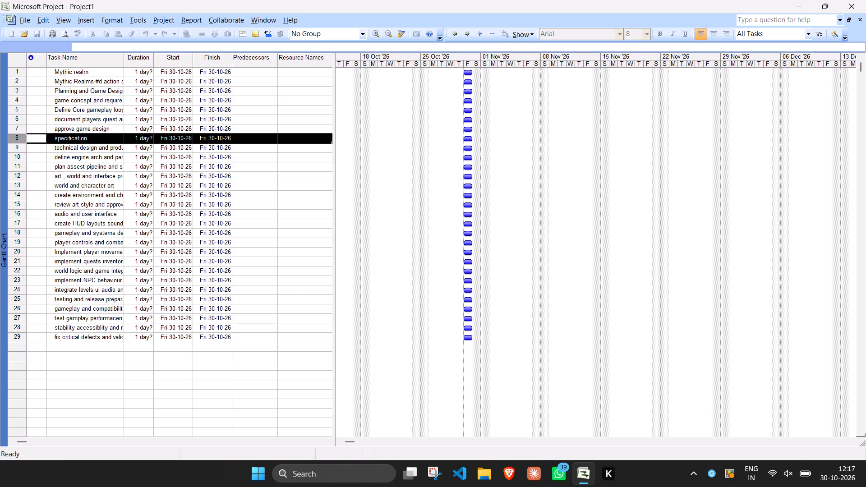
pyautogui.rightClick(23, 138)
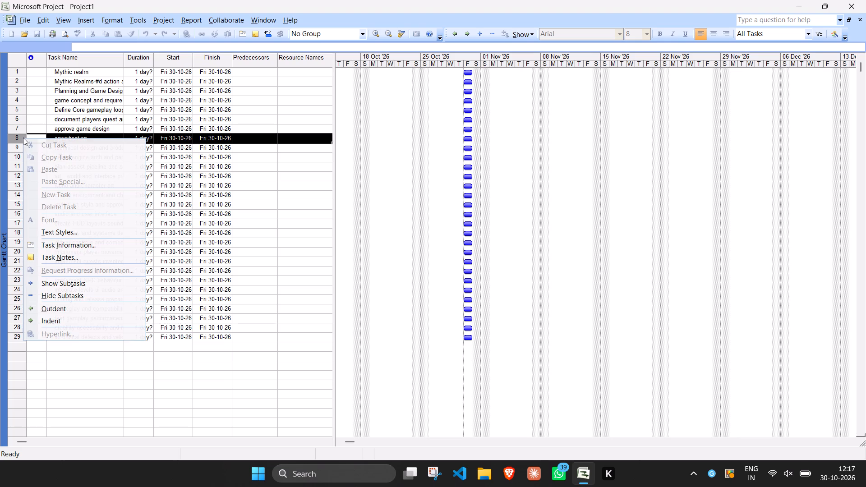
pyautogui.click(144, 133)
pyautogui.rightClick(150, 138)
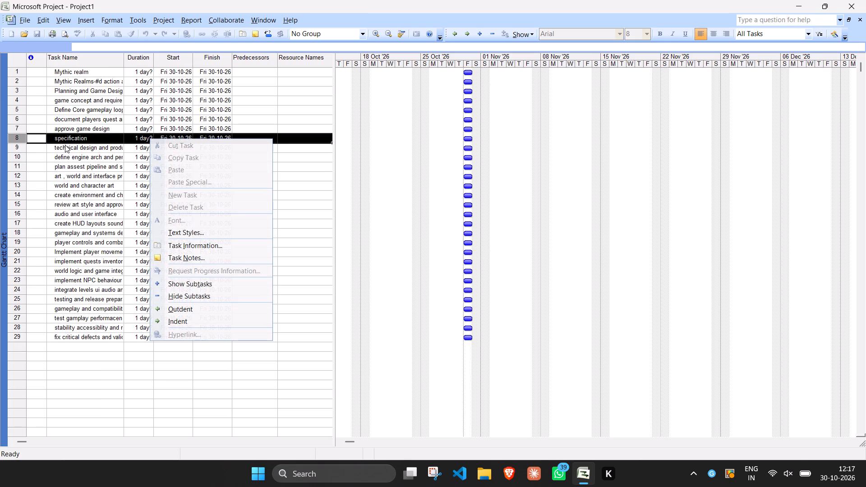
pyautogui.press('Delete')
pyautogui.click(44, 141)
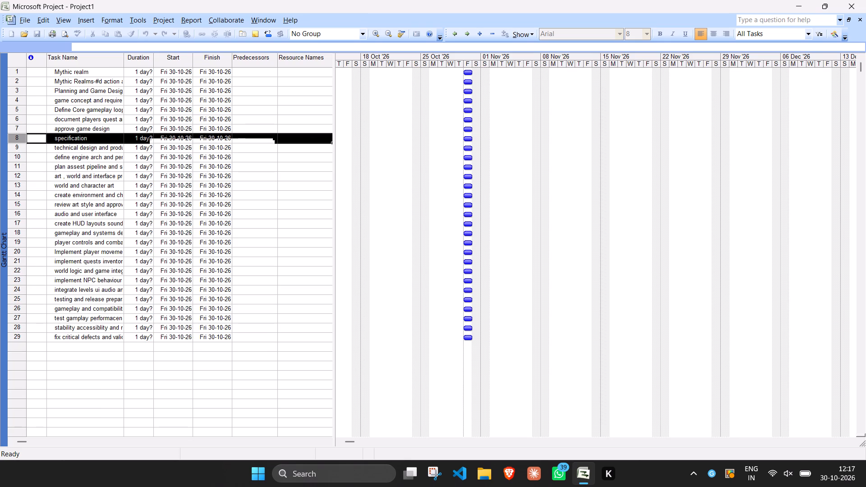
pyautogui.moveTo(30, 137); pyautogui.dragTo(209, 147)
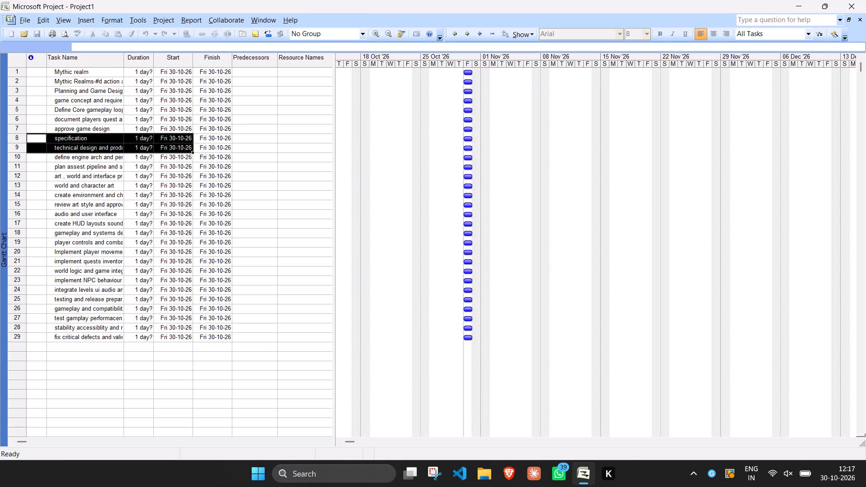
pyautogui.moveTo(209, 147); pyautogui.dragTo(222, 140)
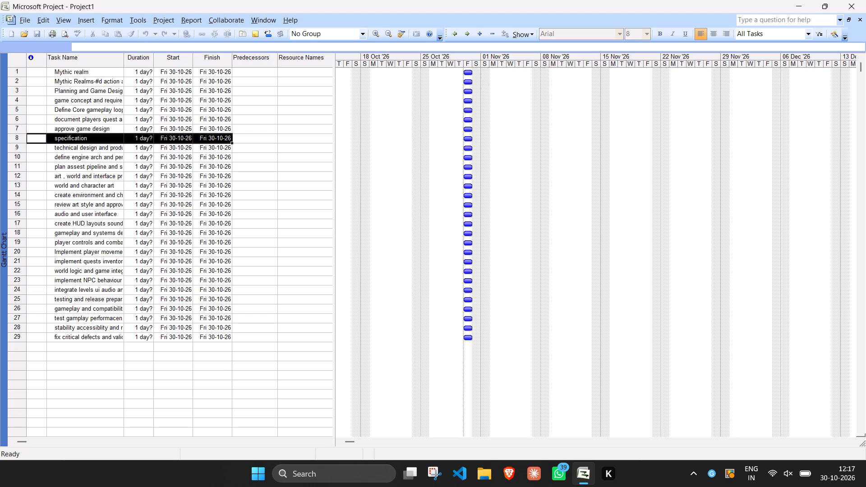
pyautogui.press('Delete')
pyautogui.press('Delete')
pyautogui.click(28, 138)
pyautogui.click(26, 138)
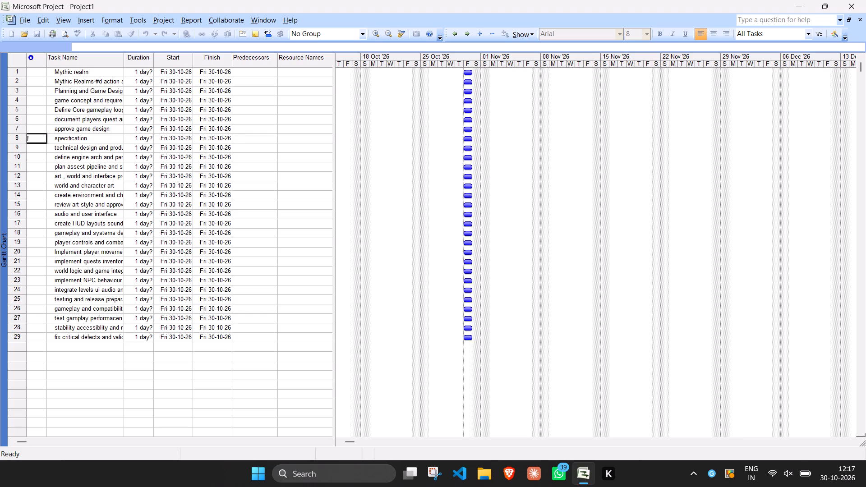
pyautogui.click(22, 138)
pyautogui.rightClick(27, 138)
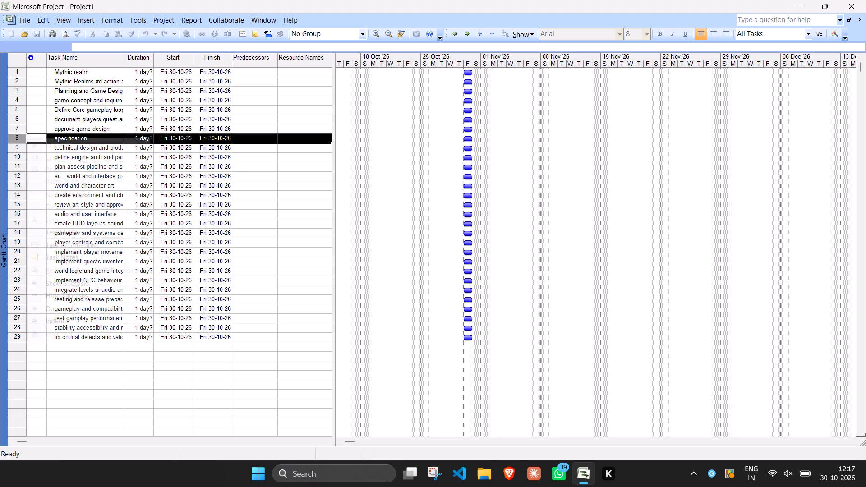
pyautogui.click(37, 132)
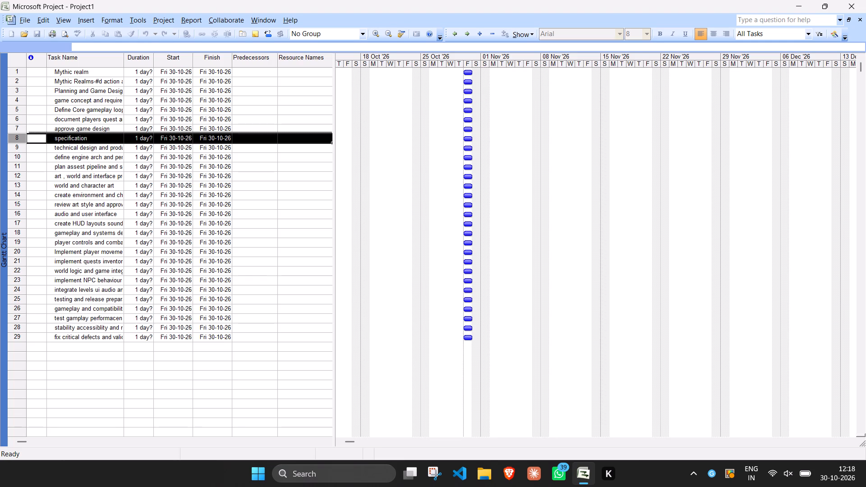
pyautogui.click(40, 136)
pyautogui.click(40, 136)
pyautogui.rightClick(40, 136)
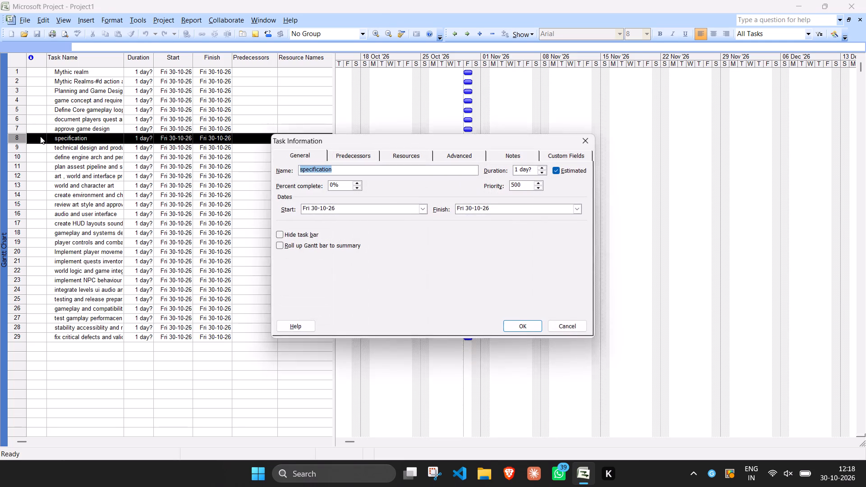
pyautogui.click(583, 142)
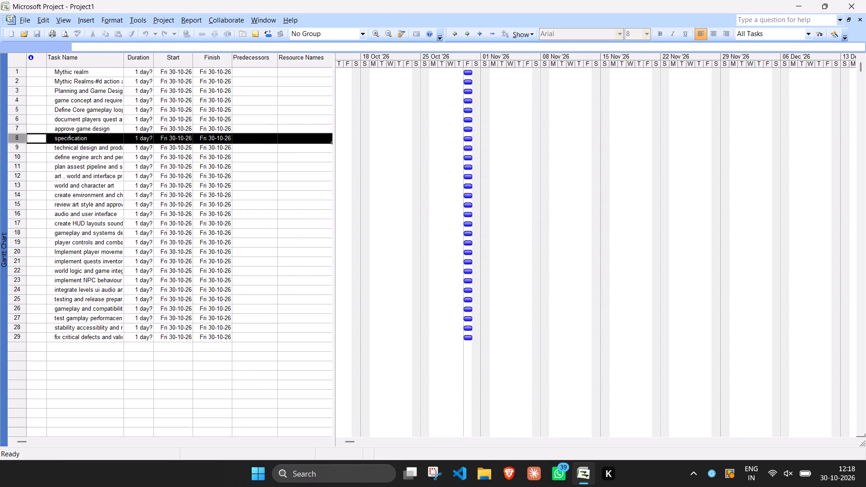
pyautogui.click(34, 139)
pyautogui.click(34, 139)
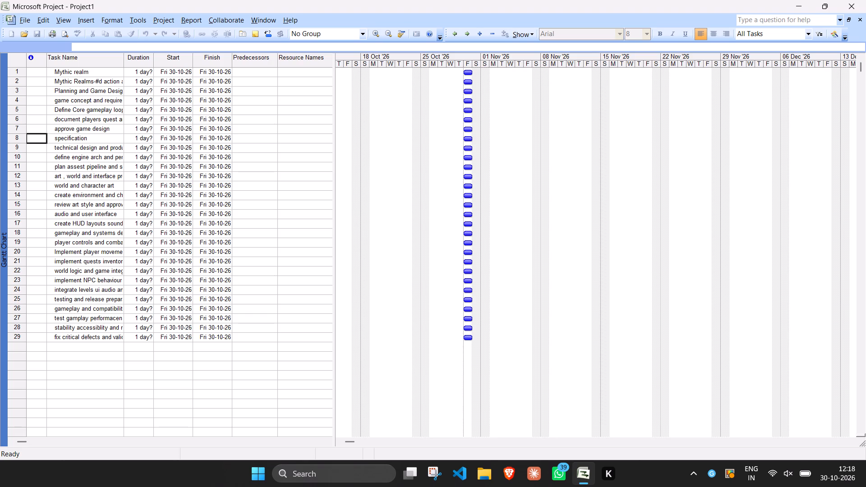
# Indent all tasks in rows 1 to 29 together by one level, nesting rows 2 to 29 under "Mythic realm".
pyautogui.moveTo(30, 71); pyautogui.dragTo(195, 306)
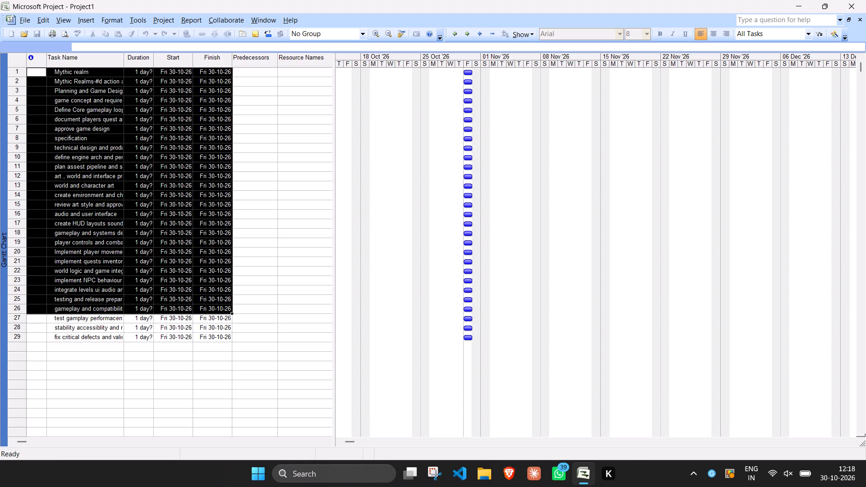
pyautogui.moveTo(195, 306); pyautogui.dragTo(228, 339)
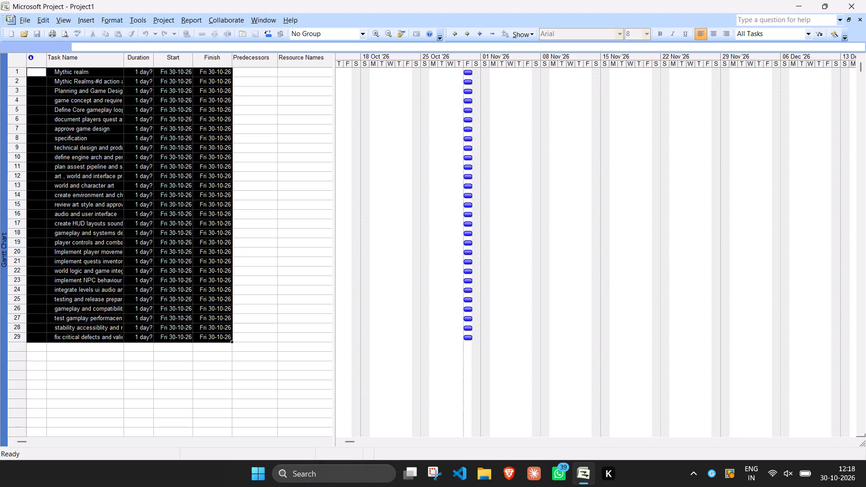
pyautogui.hotkey('alt', 'shift', 'Right')
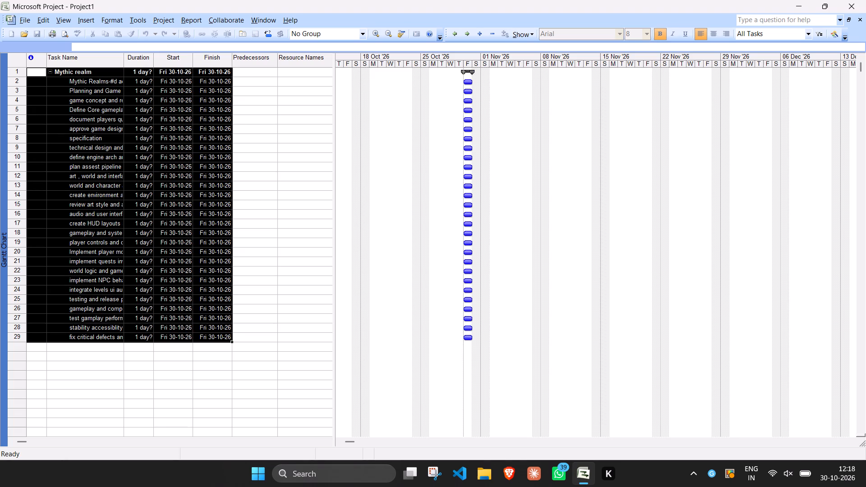
pyautogui.click(272, 383)
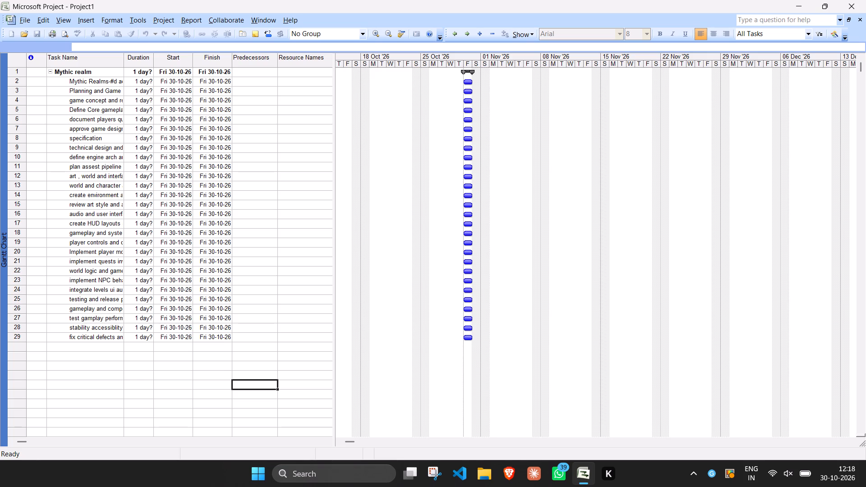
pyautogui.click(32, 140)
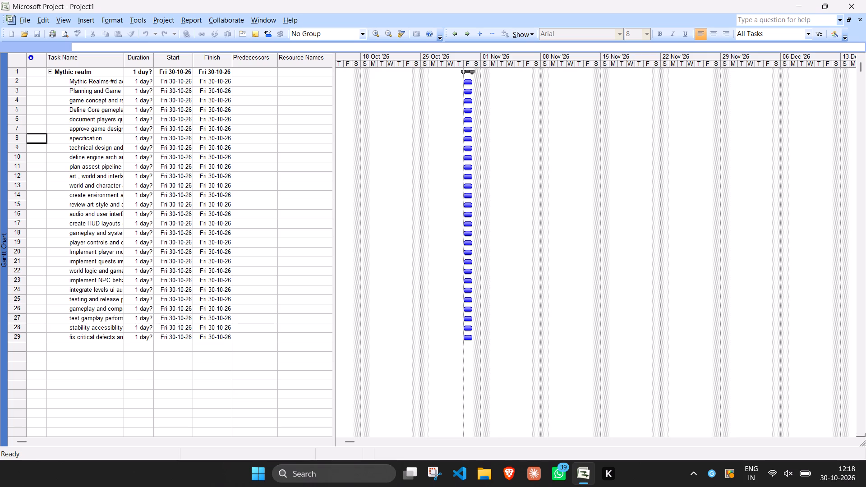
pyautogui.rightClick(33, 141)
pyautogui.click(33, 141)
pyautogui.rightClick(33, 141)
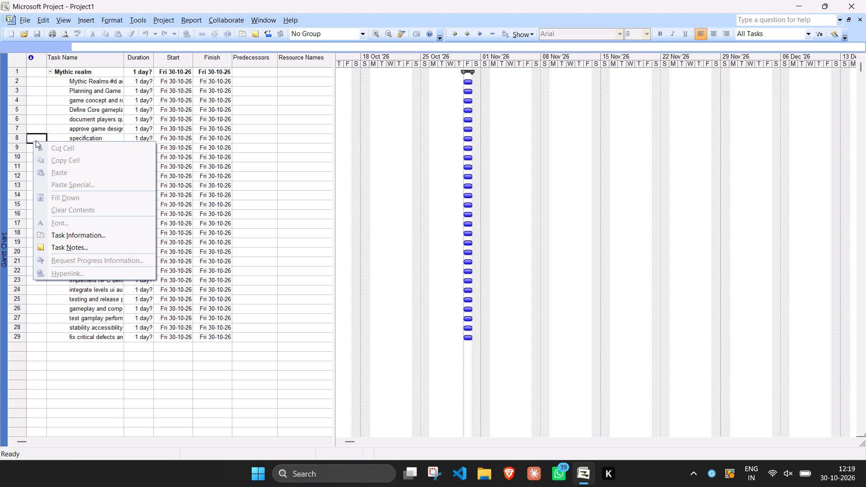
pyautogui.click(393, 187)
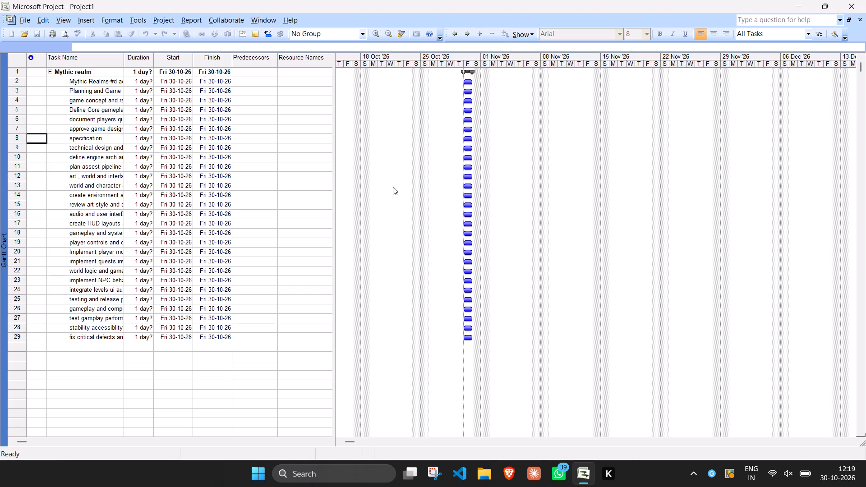
# Switch to the ChatGPT conversation in Brave and review the task table's Level column and the instructions for entering the hierarchy.
pyautogui.scroll(-4, 393, 187)
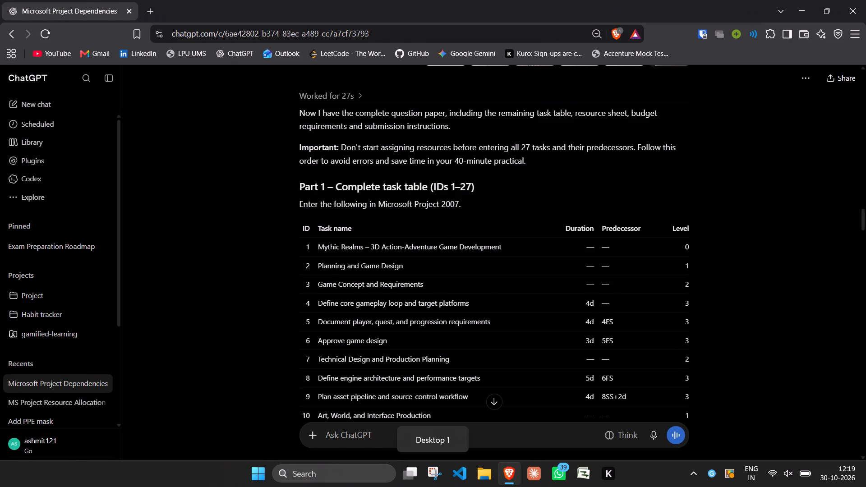
pyautogui.click(220, 197)
pyautogui.scroll(-5, 220, 197)
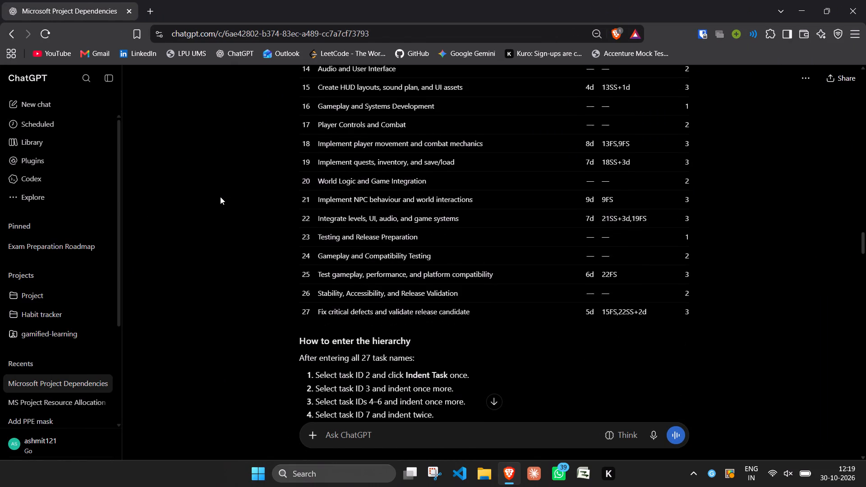
pyautogui.scroll(-4, 220, 197)
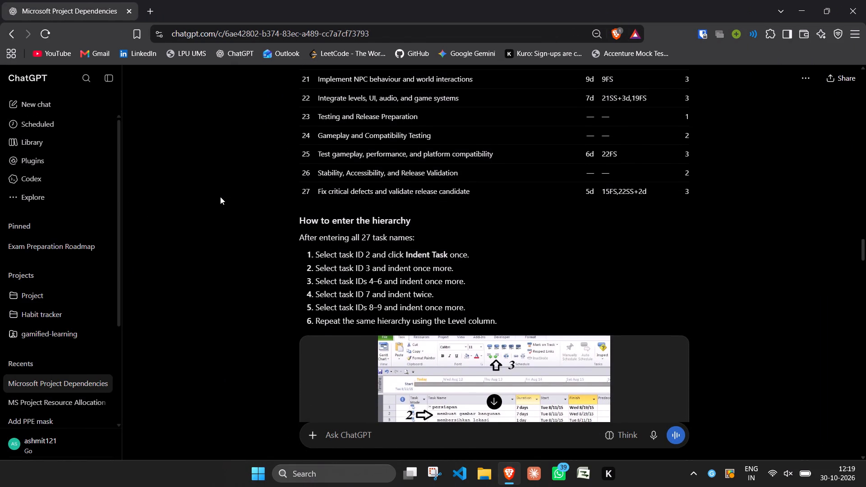
pyautogui.scroll(-1, 220, 197)
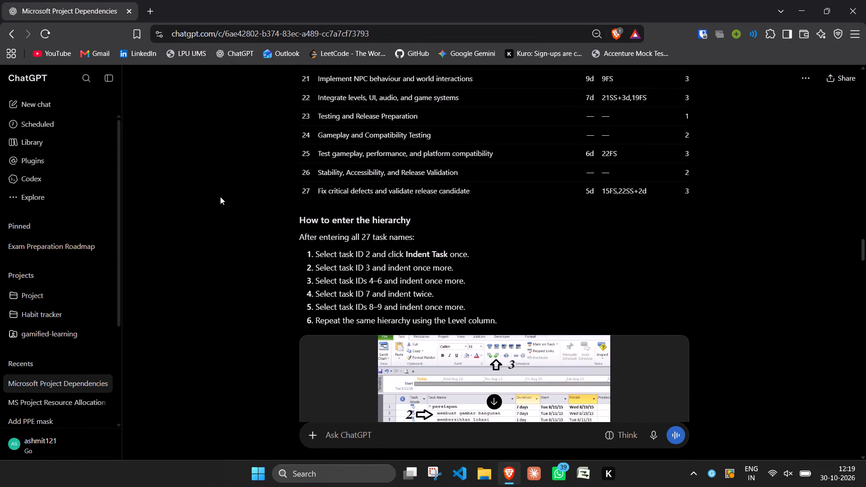
pyautogui.scroll(-2, 220, 197)
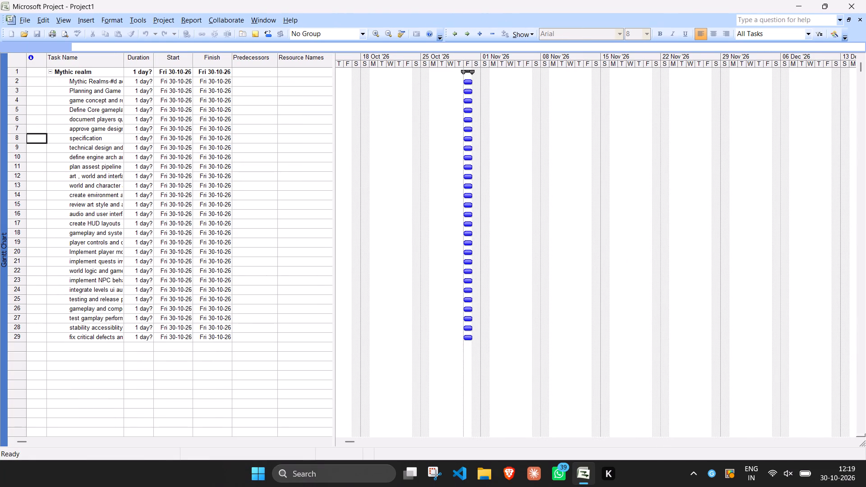
# In Microsoft Project, indent the "Planning and Game Design" task in row 3 one level under the row 2 task.
pyautogui.click(38, 91)
pyautogui.moveTo(37, 91); pyautogui.dragTo(223, 220)
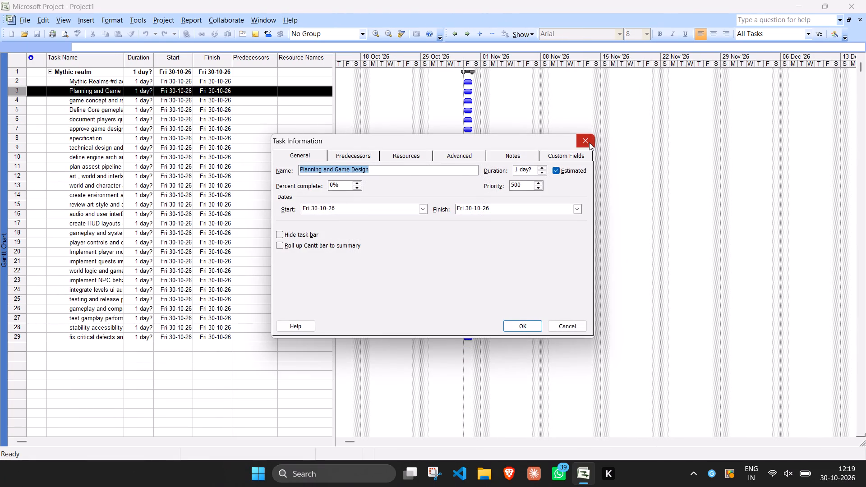
pyautogui.click(589, 142)
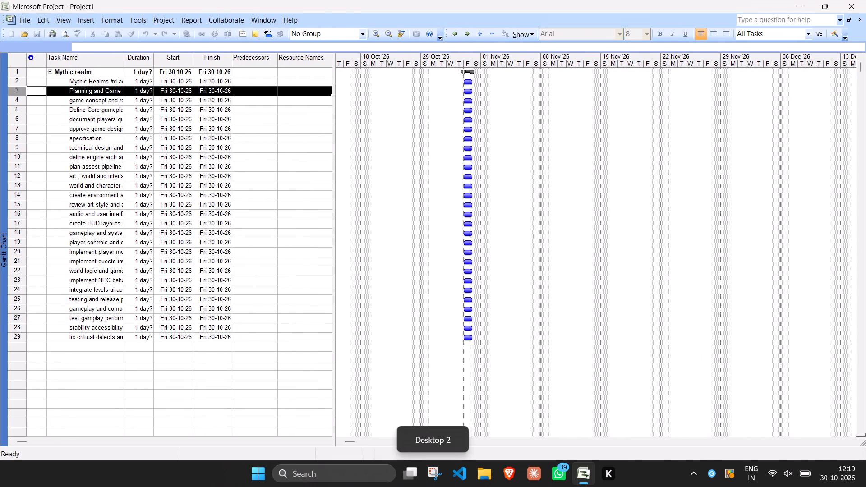
pyautogui.click(40, 91)
pyautogui.moveTo(40, 91); pyautogui.dragTo(99, 86)
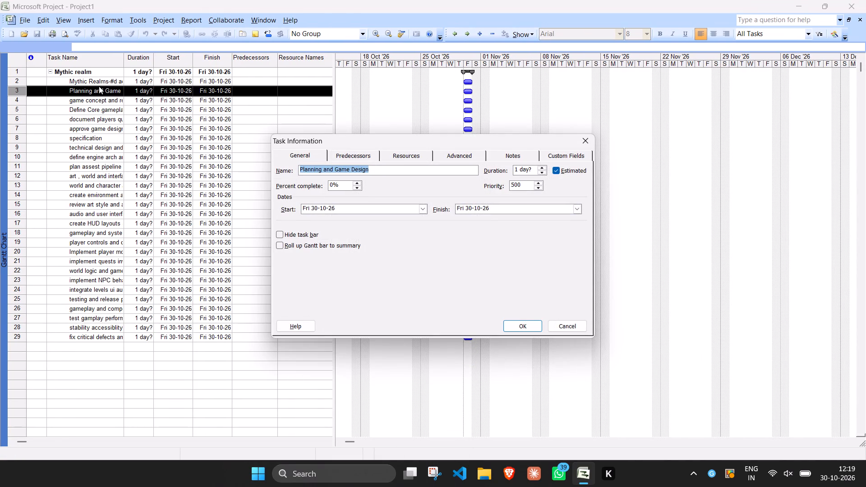
pyautogui.click(587, 142)
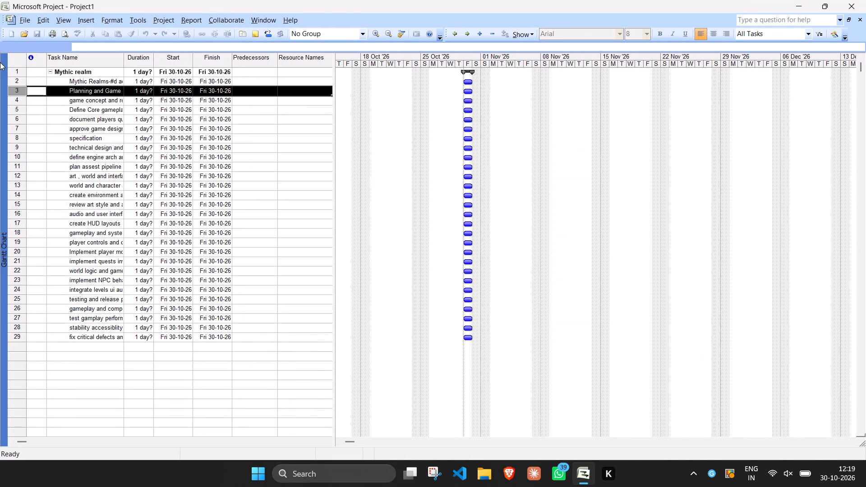
pyautogui.click(0, 62)
pyautogui.hotkey('alt', 'shift', 'Right')
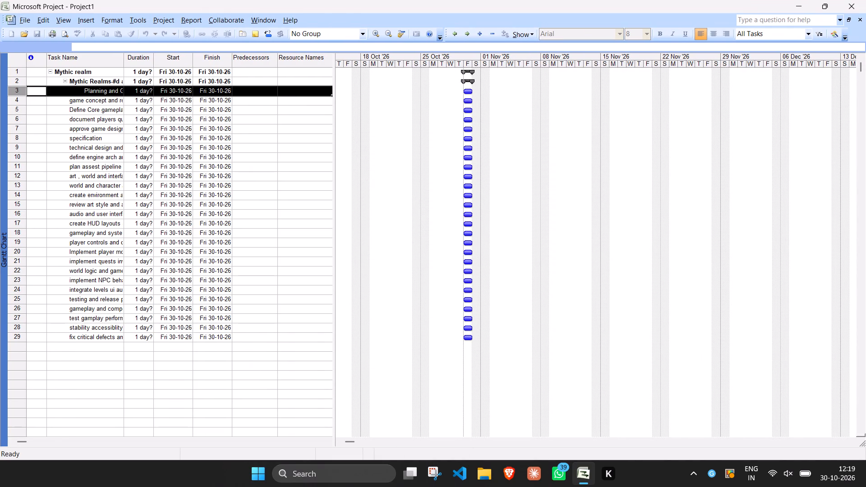
# Indent the game concept task in row 4 and the core gameplay loop task in row 5 by one level each.
pyautogui.click(41, 104)
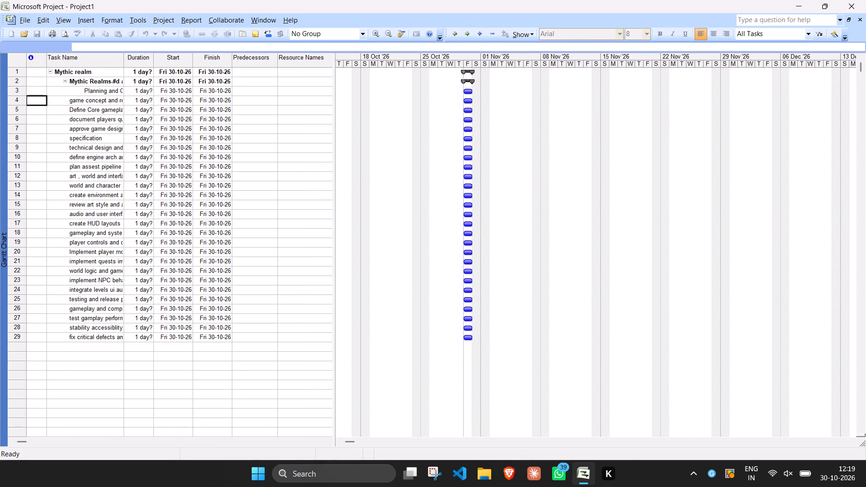
pyautogui.moveTo(39, 101); pyautogui.dragTo(221, 101)
pyautogui.hotkey('alt', 'shift', 'Right')
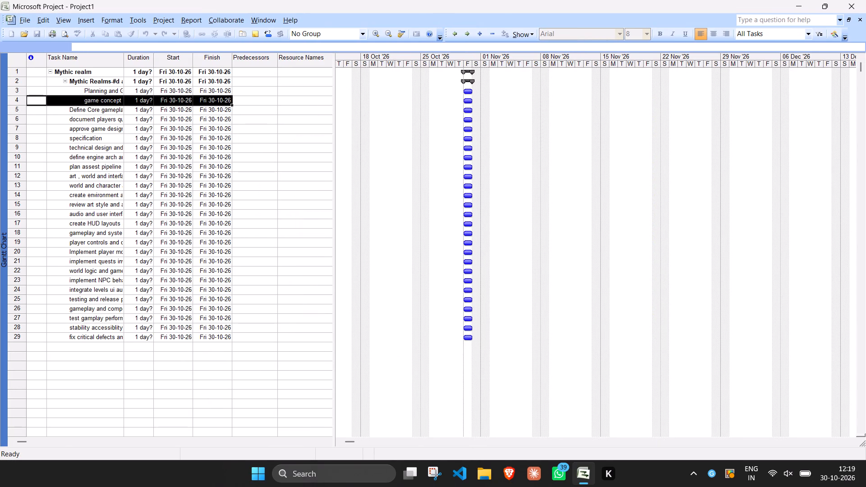
pyautogui.moveTo(32, 111); pyautogui.dragTo(214, 108)
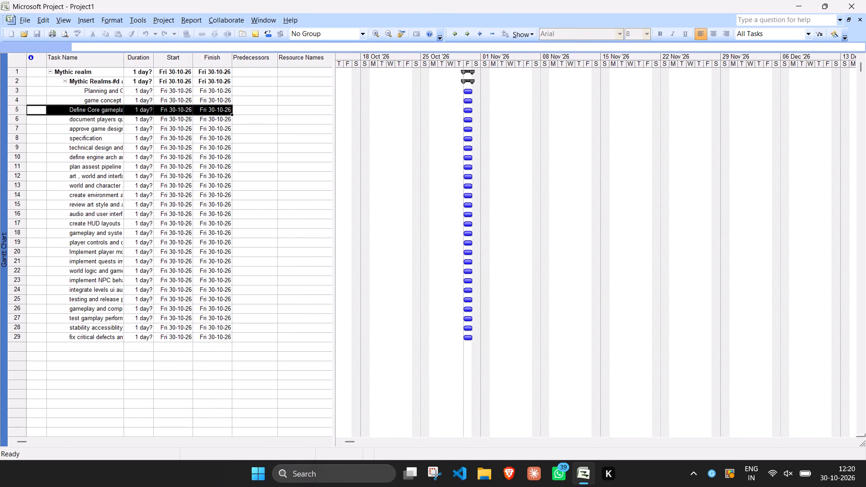
pyautogui.hotkey('alt', 'shift', 'Right')
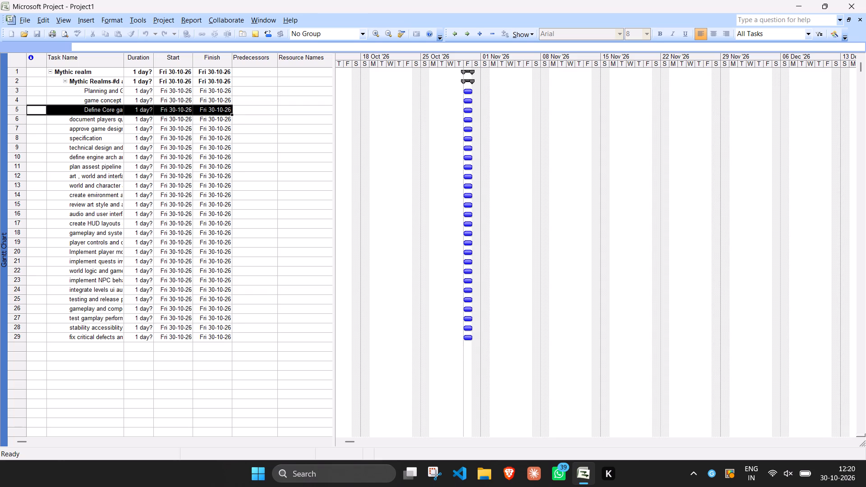
# Indent the approve game design task in row 7 by one level, nesting it under the row 6 task.
pyautogui.moveTo(37, 127); pyautogui.dragTo(205, 130)
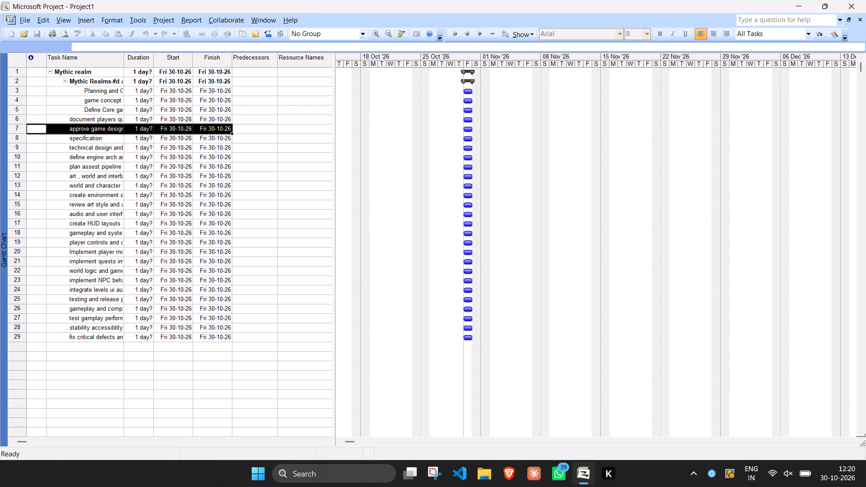
pyautogui.hotkey('alt', 'shift', 'Right')
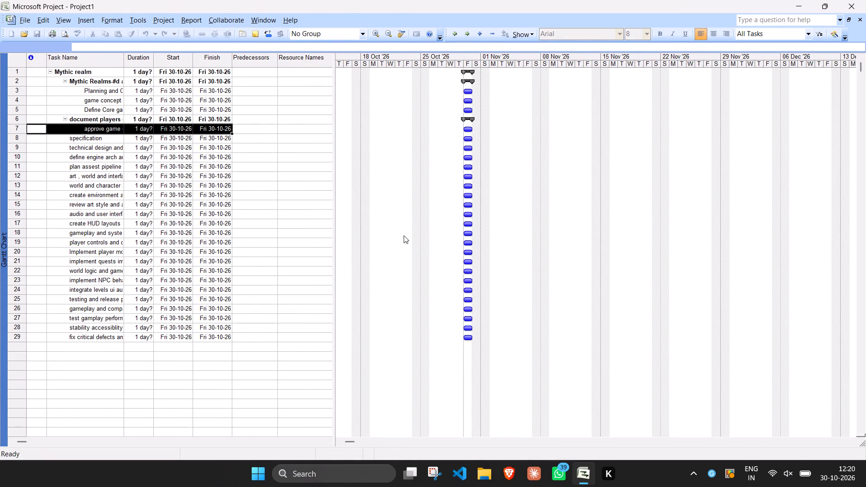
# Switch to the ChatGPT conversation in Brave and review the instructions for entering predecessors and the Resource Sheet's resource table.
pyautogui.scroll(-3, 404, 235)
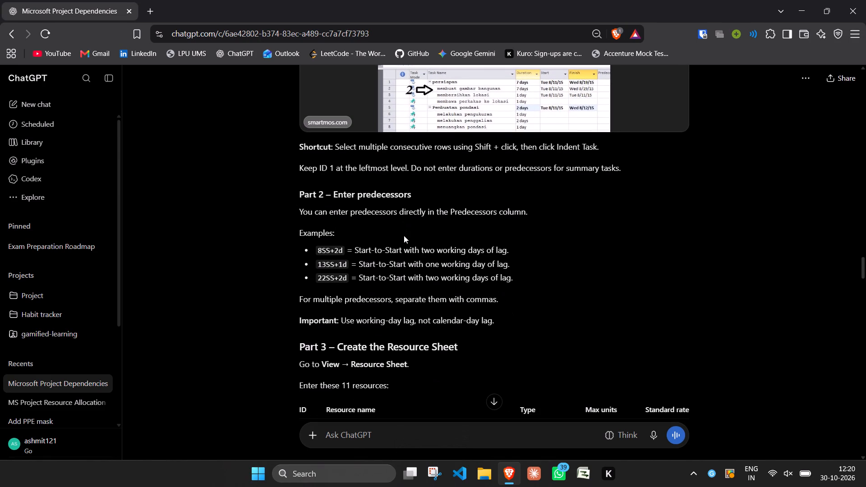
pyautogui.scroll(-1, 404, 235)
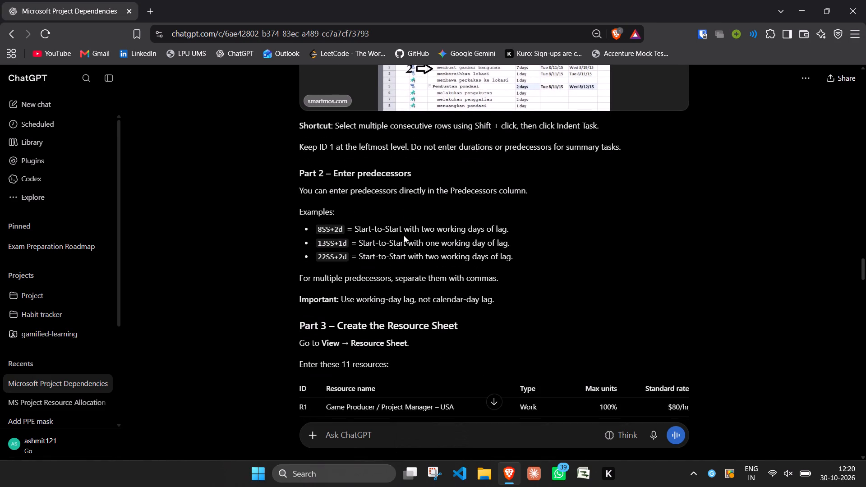
pyautogui.scroll(-1, 404, 235)
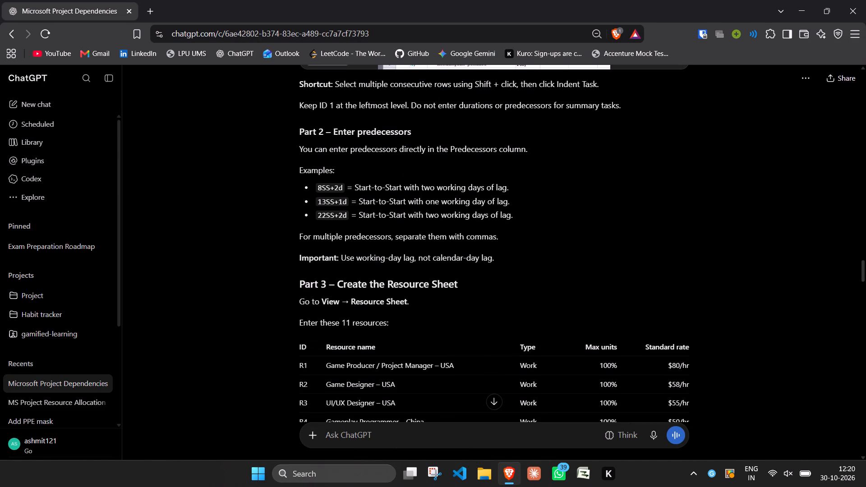
pyautogui.scroll(1, 404, 235)
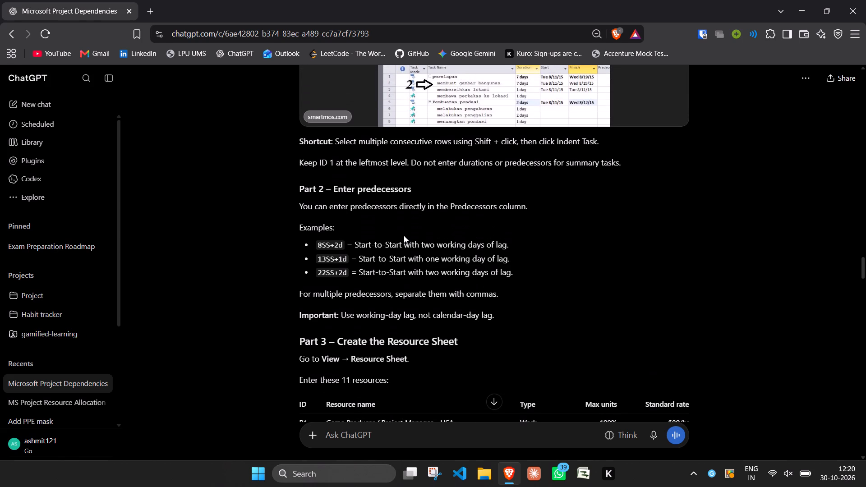
pyautogui.scroll(-3, 404, 235)
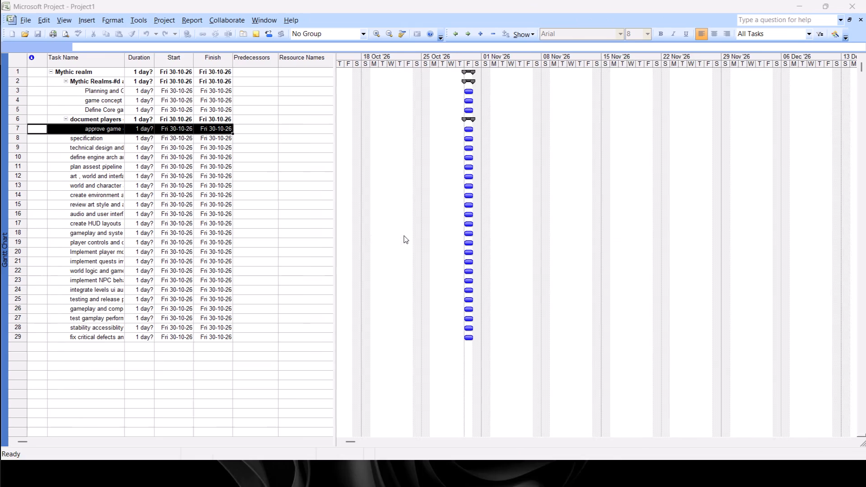
# In Microsoft Project, open the Resource Sheet view and add the first resource, "Game Producer / Project Managetr".
pyautogui.click(64, 20)
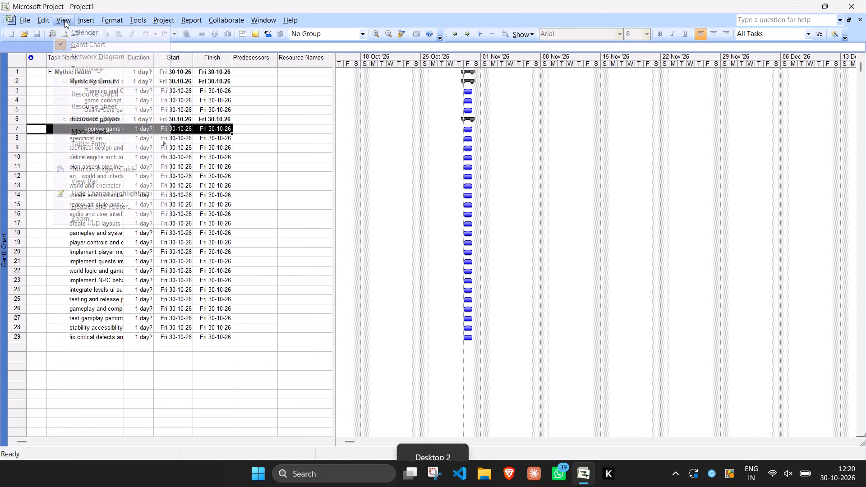
pyautogui.click(101, 105)
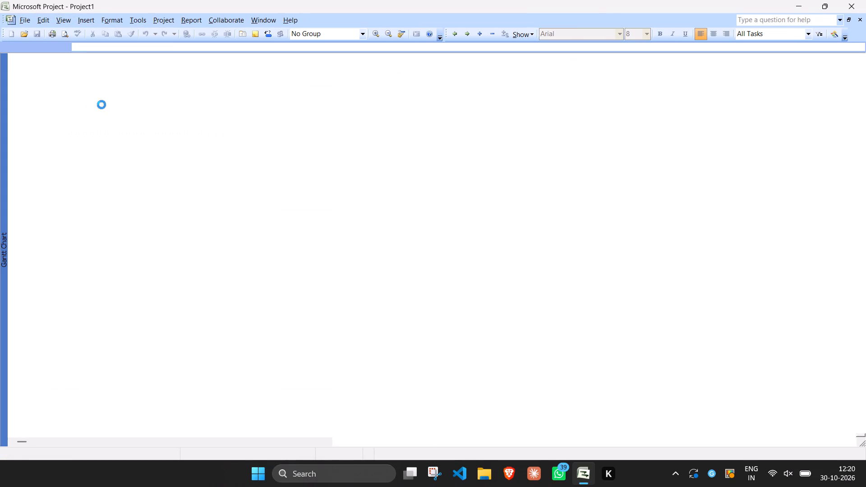
pyautogui.click(79, 64)
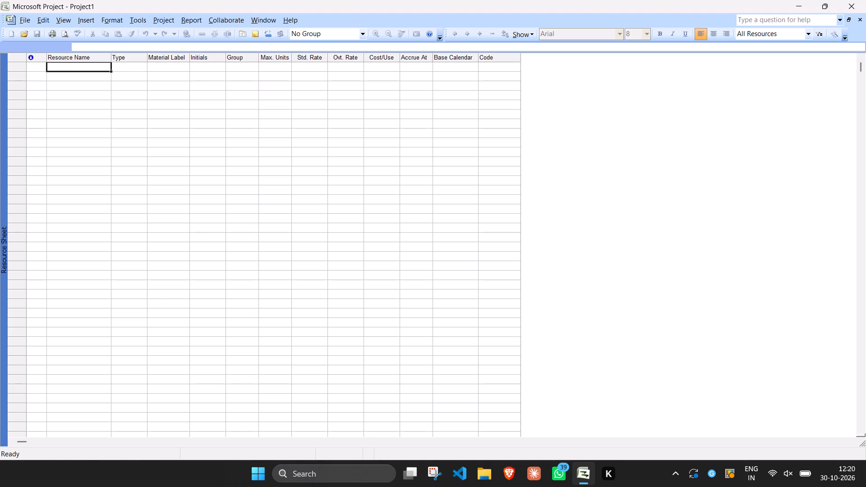
pyautogui.write('Gem')
pyautogui.press('BackSpace')
pyautogui.press('BackSpace')
pyautogui.write('ame Producer /')
pyautogui.press('space')
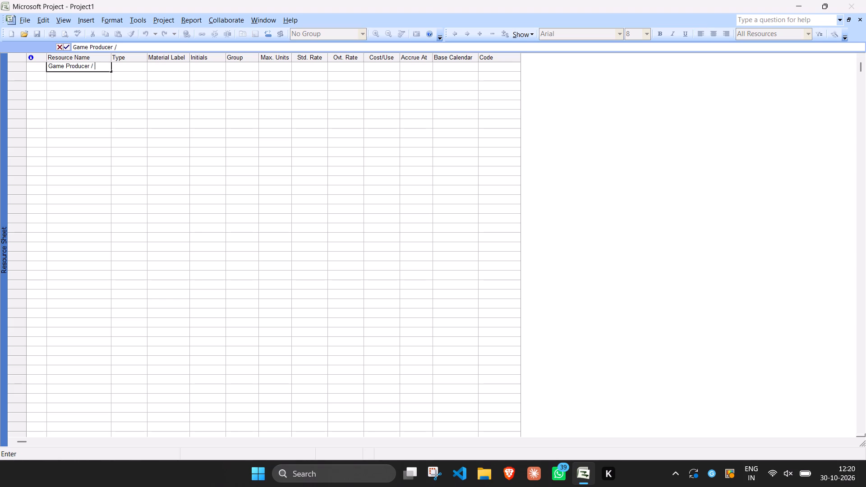
pyautogui.write('Project')
pyautogui.press('space')
pyautogui.write('Managetr')
pyautogui.press('Return')
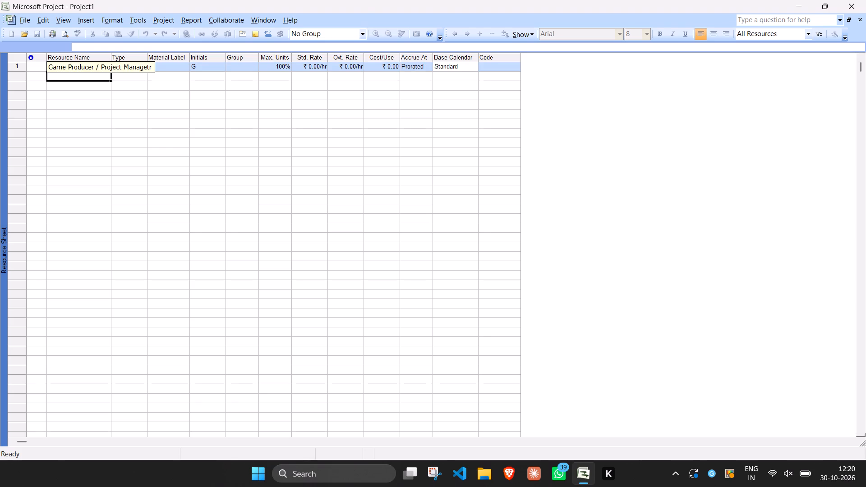
# Add the resources "Game Designer" and "Ui/ Ux designer" in rows 2 and 3 of the Resource Sheet.
pyautogui.write('Game Designer')
pyautogui.press('Return')
pyautogui.write('Ui/ Ux designer')
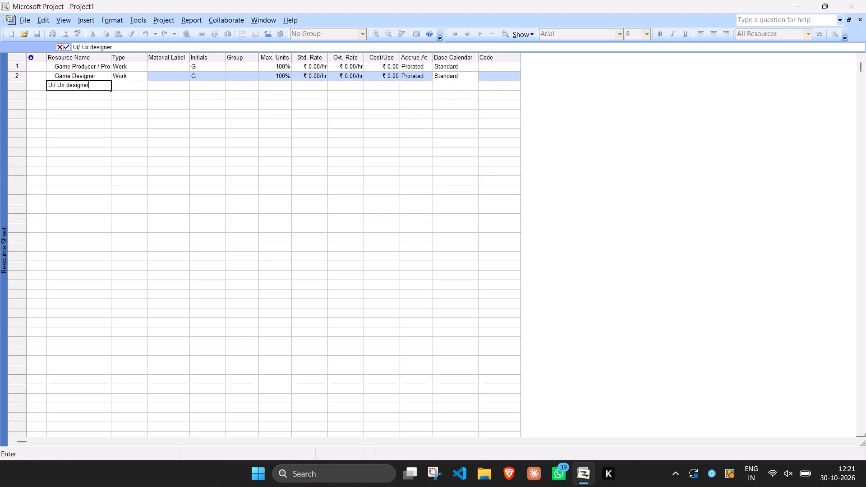
pyautogui.press('Return')
# Add the resource "gameplay Proggrammer china" in row 4.
pyautogui.write('gameplay a')
pyautogui.press('BackSpace')
pyautogui.press('p')
pyautogui.press('BackSpace')
pyautogui.write('Proga')
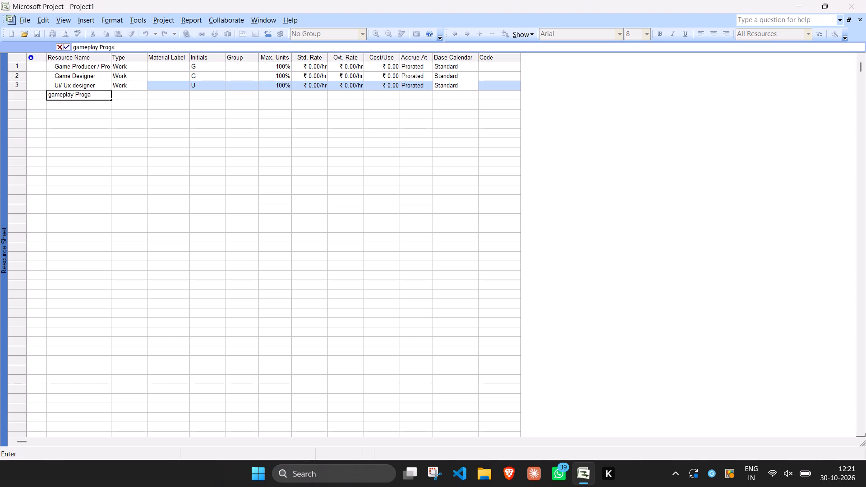
pyautogui.press('BackSpace')
pyautogui.write('grammer china')
pyautogui.press('Return')
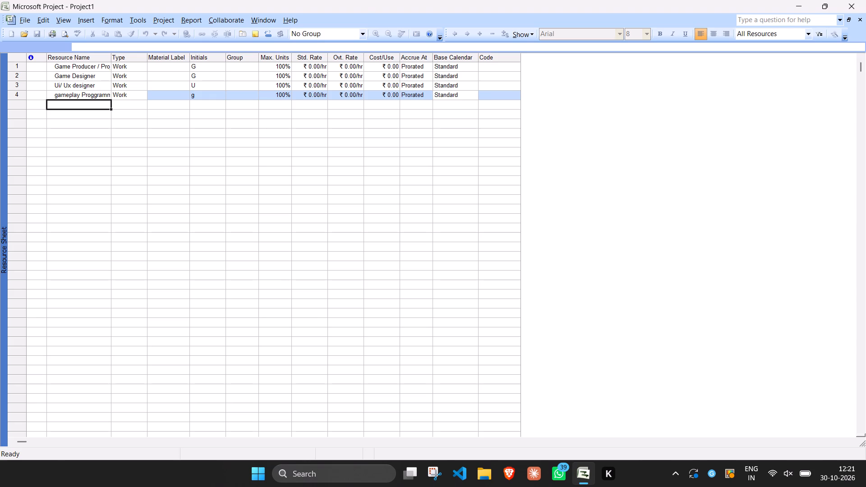
# Add another resource, "gameplay Programmer / China", in row 5.
pyautogui.write('gameplay Programmer / Chh')
pyautogui.press('BackSpace')
pyautogui.write('ina')
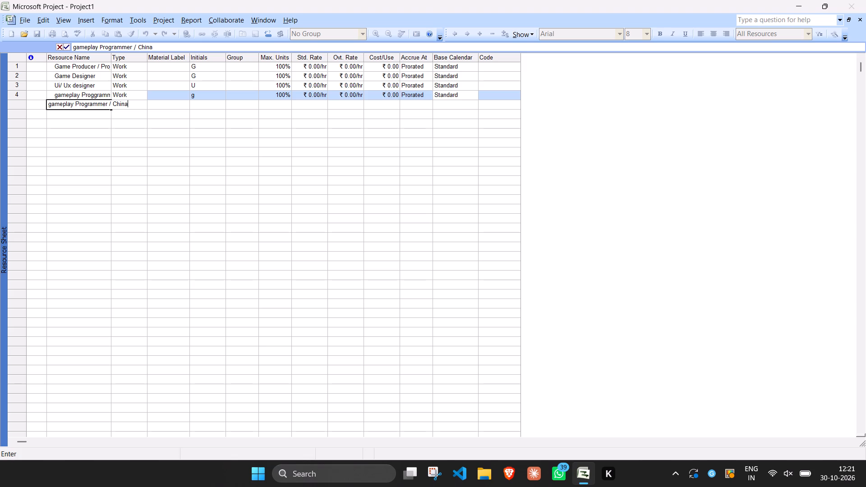
pyautogui.press('Return')
# Add the resource "Enginer / Tools Programmer Russia" in row 6.
pyautogui.write('Enginer')
pyautogui.press('space')
pyautogui.write('/ TOl')
pyautogui.press('BackSpace')
pyautogui.press('BackSpace')
pyautogui.write('ool')
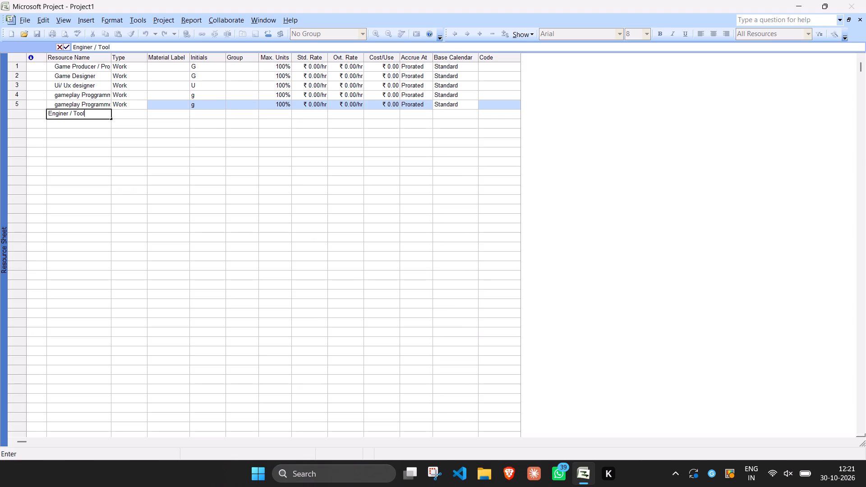
pyautogui.write('s Programmer')
pyautogui.press('space')
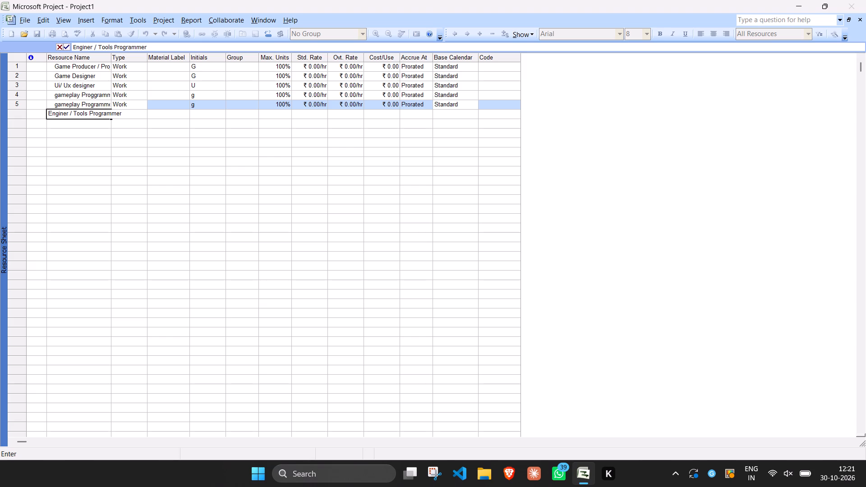
pyautogui.write('Russia')
pyautogui.press('Return')
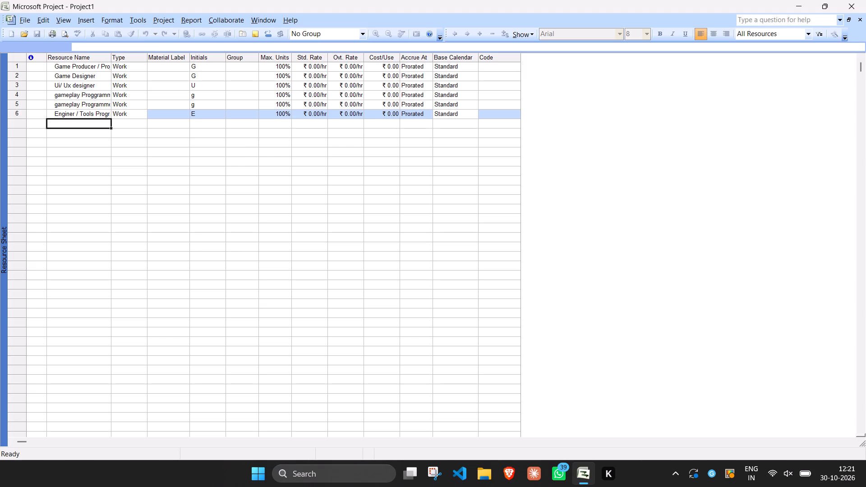
# Add the resource "Ai / Systems Programmer - Russia" in row 7.
pyautogui.write('Ai / Systems')
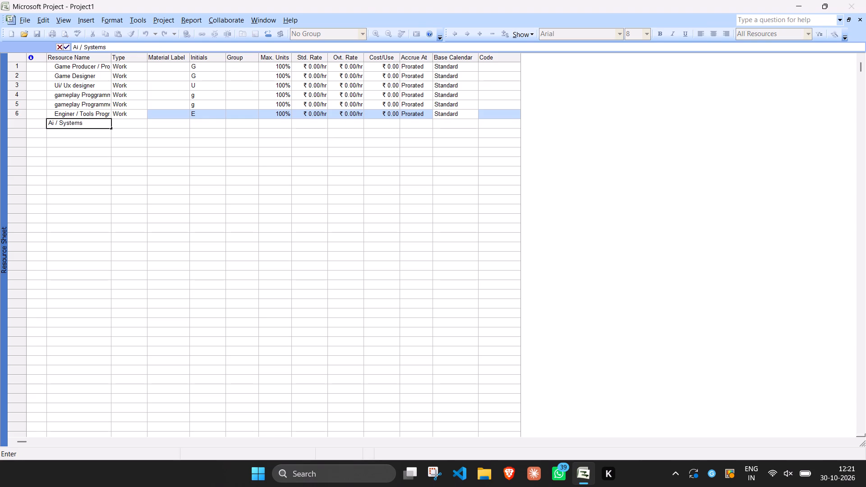
pyautogui.press('space')
pyautogui.write('Programmer')
pyautogui.press('space')
pyautogui.write('0')
pyautogui.press('BackSpace')
pyautogui.write('- R')
pyautogui.write('ussia')
pyautogui.press('Return')
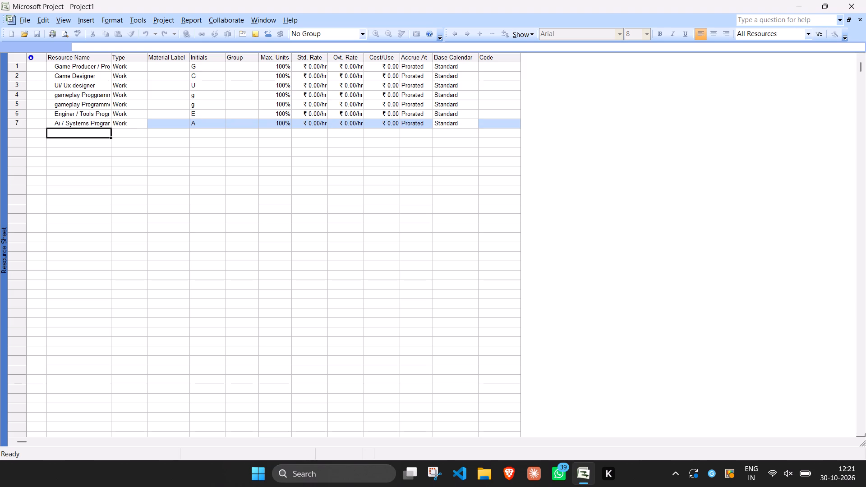
# Add the resource "OA/Compatibility Tester - China" in row 8.
pyautogui.write('OA/')
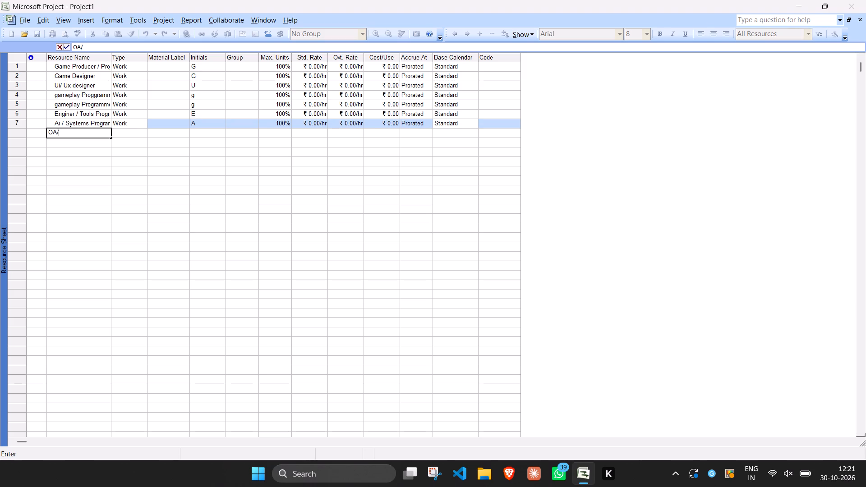
pyautogui.write('Com')
pyautogui.write('patibility')
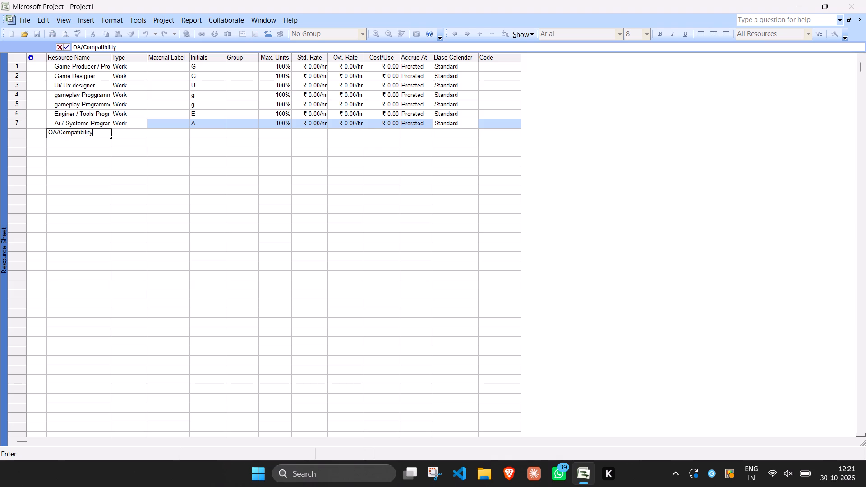
pyautogui.press('space')
pyautogui.write('Tester - CHina')
pyautogui.press('BackSpace')
pyautogui.press('BackSpace')
pyautogui.press('BackSpace')
pyautogui.press('BackSpace')
pyautogui.write('hina')
pyautogui.press('Return')
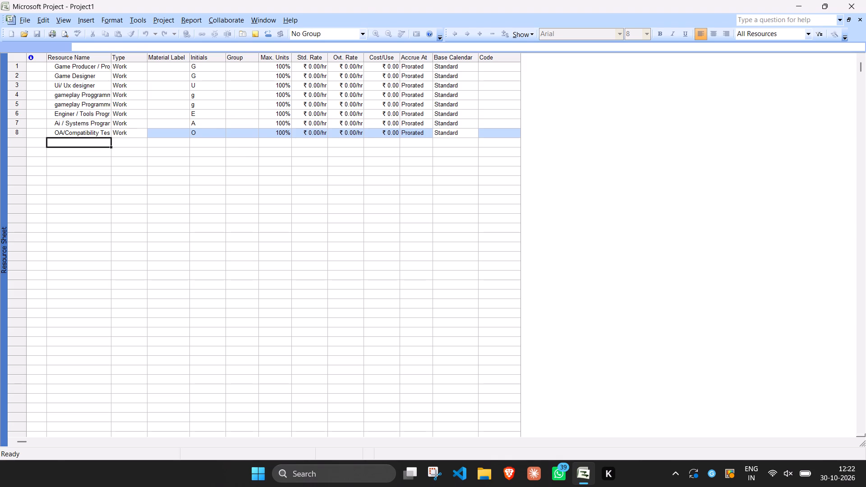
# Add the resource "Performance and Secruity Tester - USA" in row 9.
pyautogui.write('Performance')
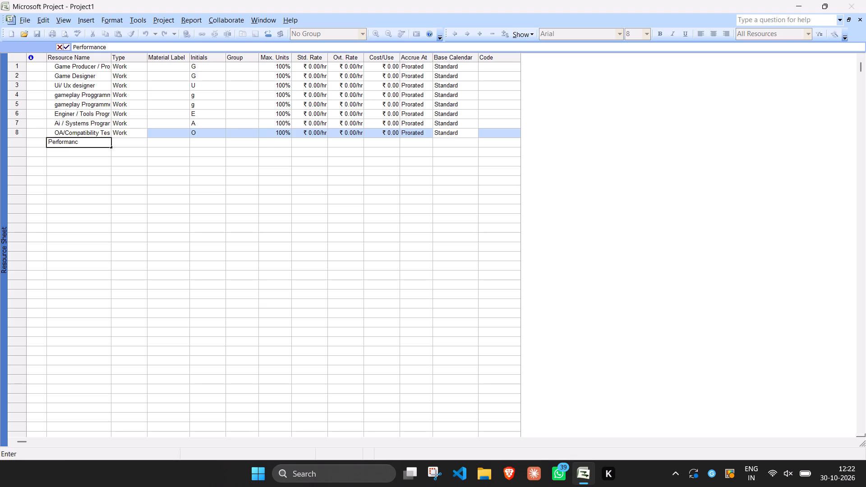
pyautogui.press('space')
pyautogui.write('n')
pyautogui.press('BackSpace')
pyautogui.write('and Sec')
pyautogui.write('ruity')
pyautogui.press('space')
pyautogui.write('Tester - C')
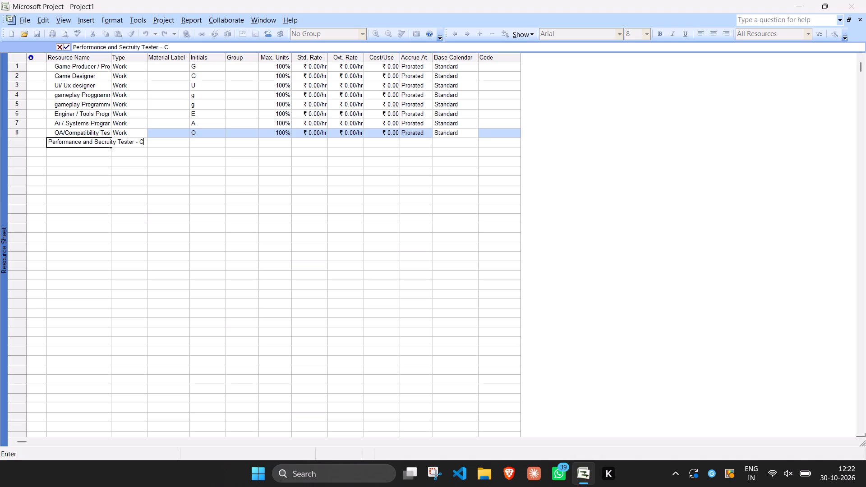
pyautogui.press('BackSpace')
pyautogui.write('USA')
pyautogui.press('Return')
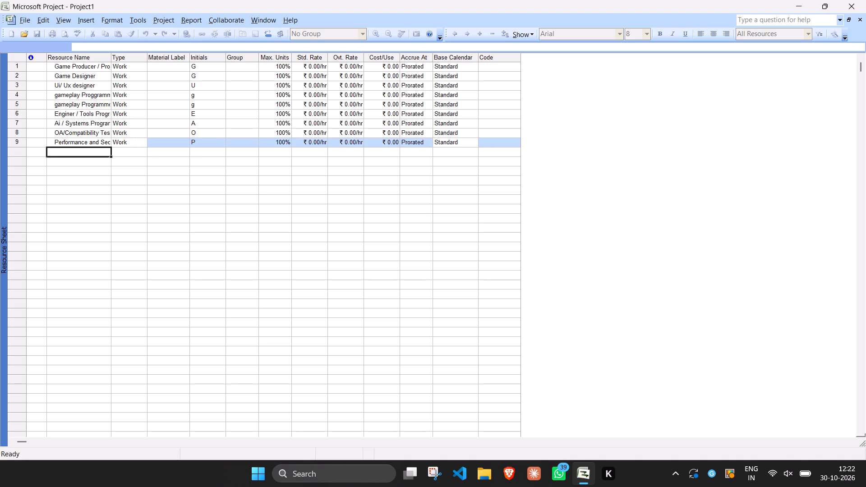
# Add the resource "Test Hardware and Developement Kits" in row 10.
pyautogui.write('Test Hardware')
pyautogui.press('space')
pyautogui.write('and Developement')
pyautogui.press('space')
pyautogui.write('Kits')
pyautogui.press('Return')
# Add the resource "External Console certification and OA" in row 11.
pyautogui.write('Ecte')
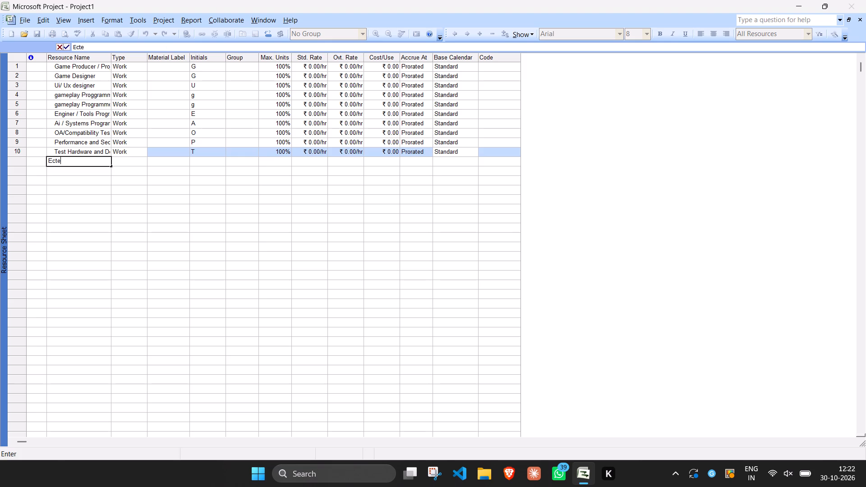
pyautogui.press('BackSpace')
pyautogui.press('BackSpace')
pyautogui.press('BackSpace')
pyautogui.write('xternal')
pyautogui.press('space')
pyautogui.write('Console')
pyautogui.press('space')
pyautogui.write('certification and')
pyautogui.press('space')
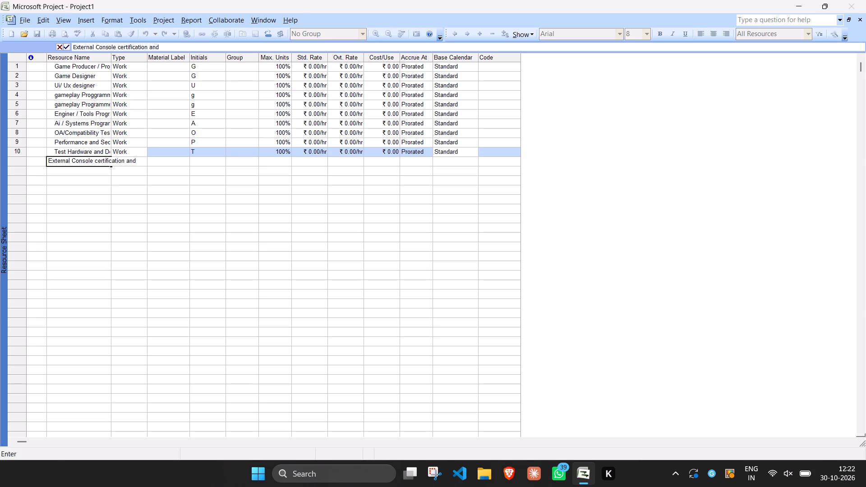
pyautogui.write('OA')
pyautogui.press('Return')
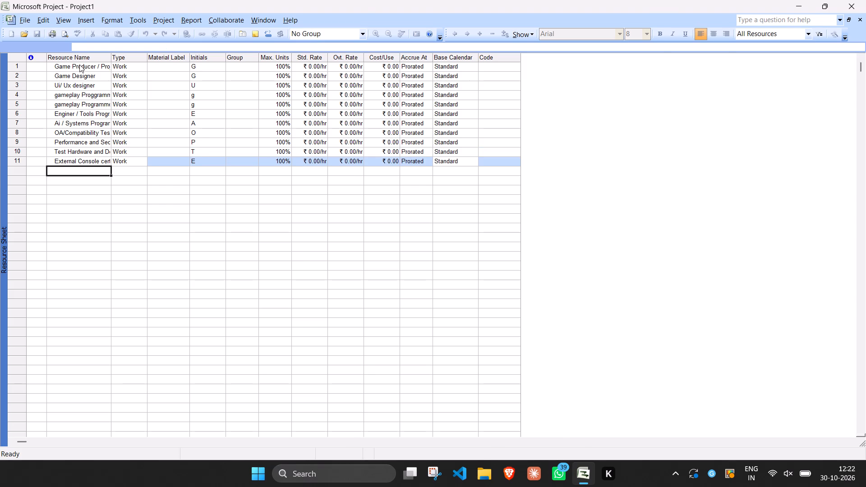
# Set the Max. Units of the row 10 resource, Test Hardware and Developement Kits, to 0%.
pyautogui.scroll(-3, 400, 225)
pyautogui.click(282, 65)
pyautogui.press('Down')
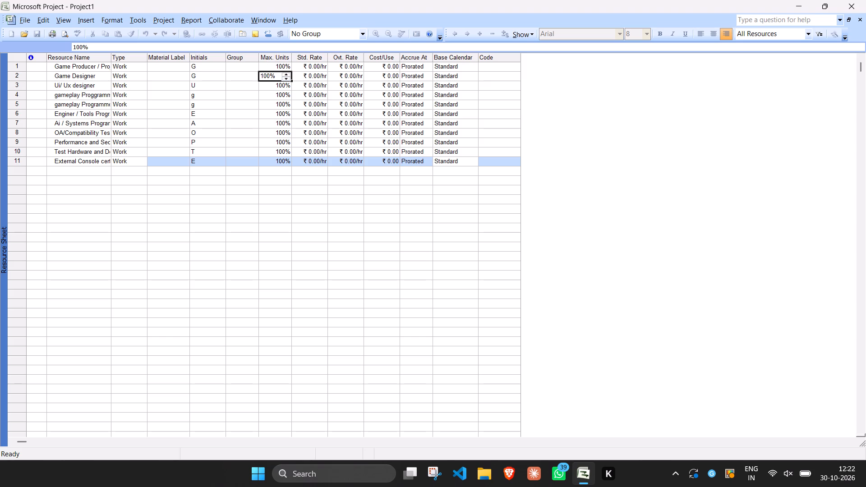
pyautogui.click(286, 153)
pyautogui.click(284, 149)
pyautogui.click(284, 149)
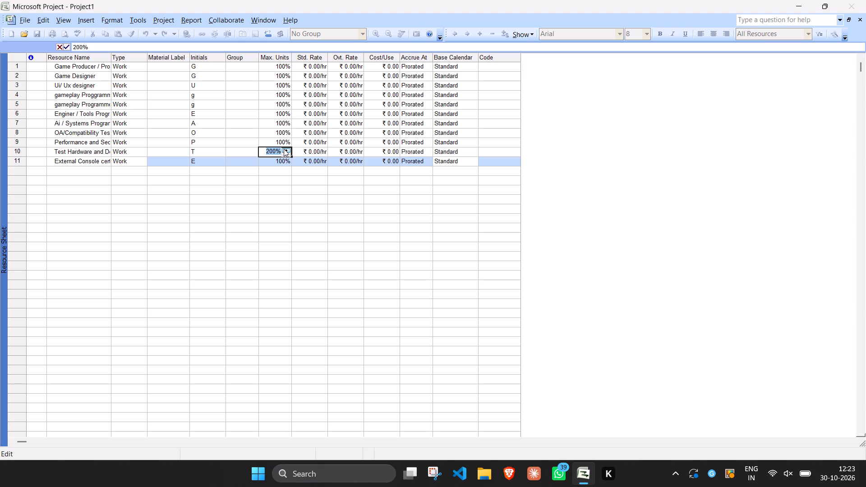
pyautogui.tripleClick(286, 155)
pyautogui.doubleClick(286, 155)
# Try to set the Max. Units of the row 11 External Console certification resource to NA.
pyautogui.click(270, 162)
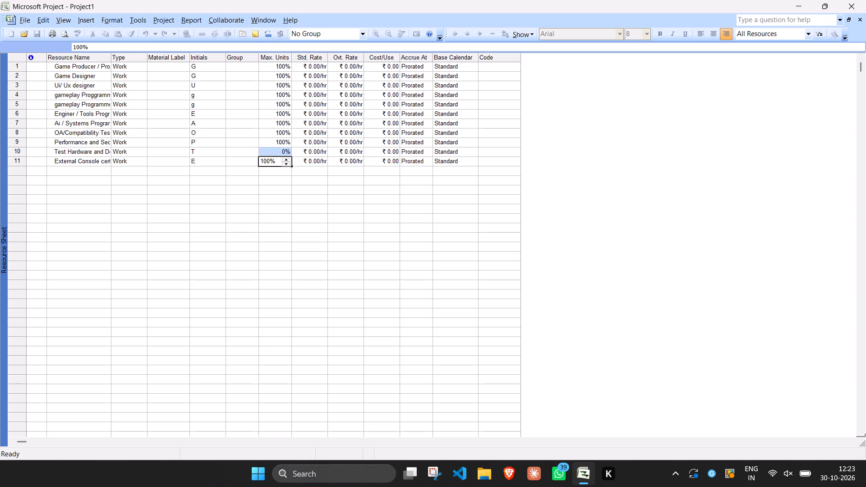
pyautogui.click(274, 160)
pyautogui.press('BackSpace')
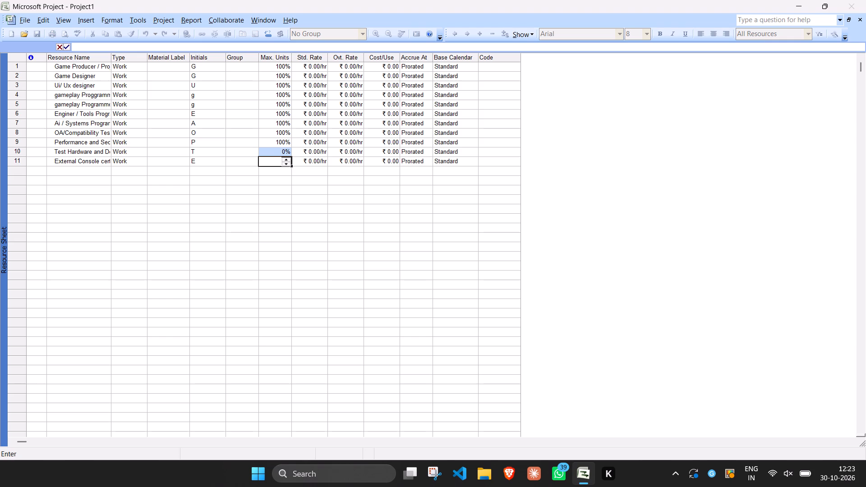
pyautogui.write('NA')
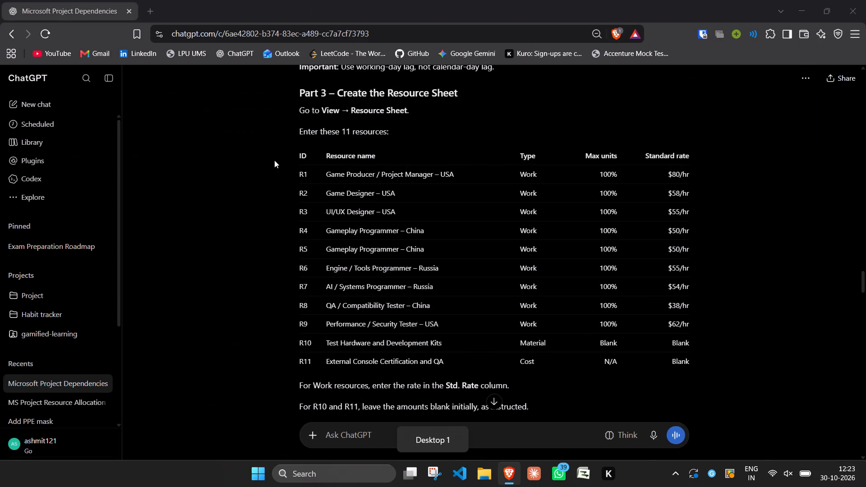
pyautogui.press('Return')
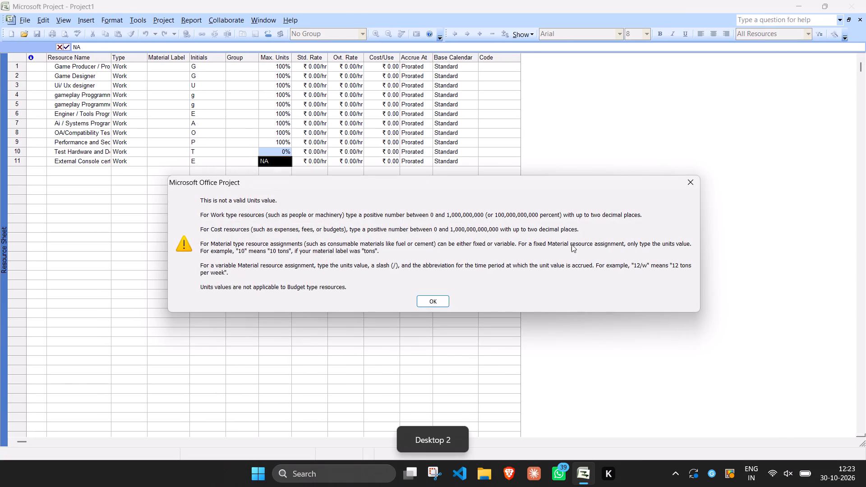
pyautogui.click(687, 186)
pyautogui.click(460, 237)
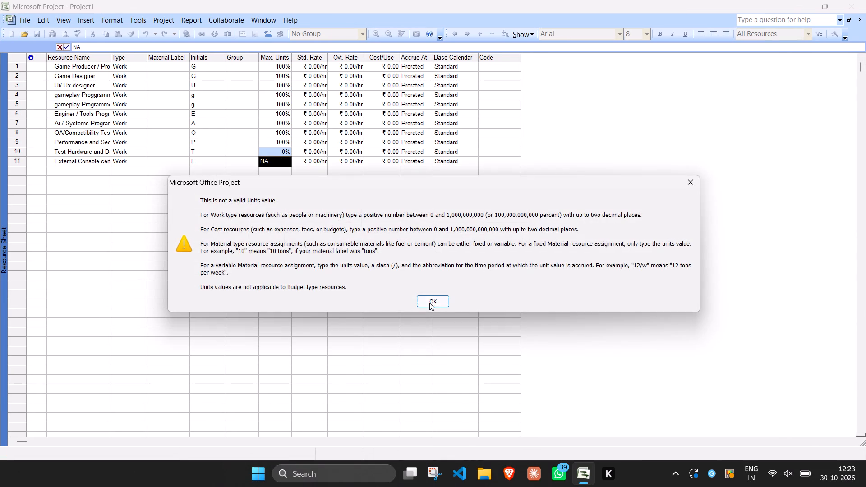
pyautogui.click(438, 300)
# Set the Max. Units of the row 11 External Console certification resource to 0%.
pyautogui.tripleClick(286, 163)
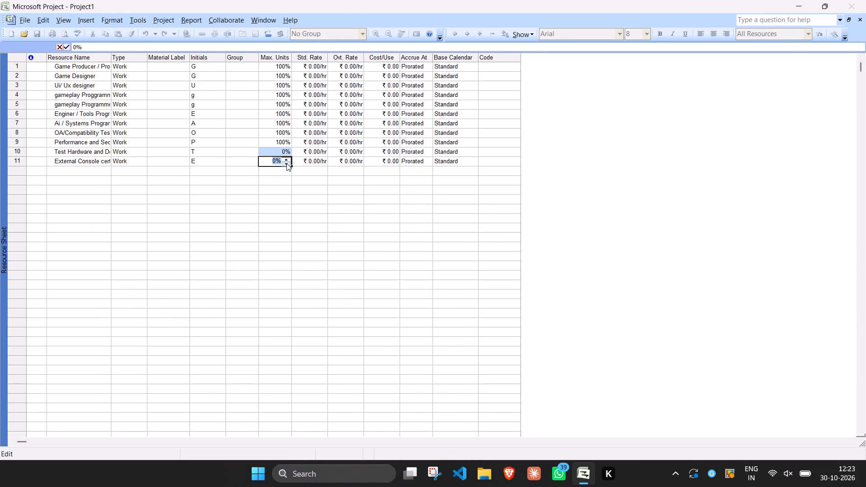
pyautogui.doubleClick(286, 163)
pyautogui.click(547, 202)
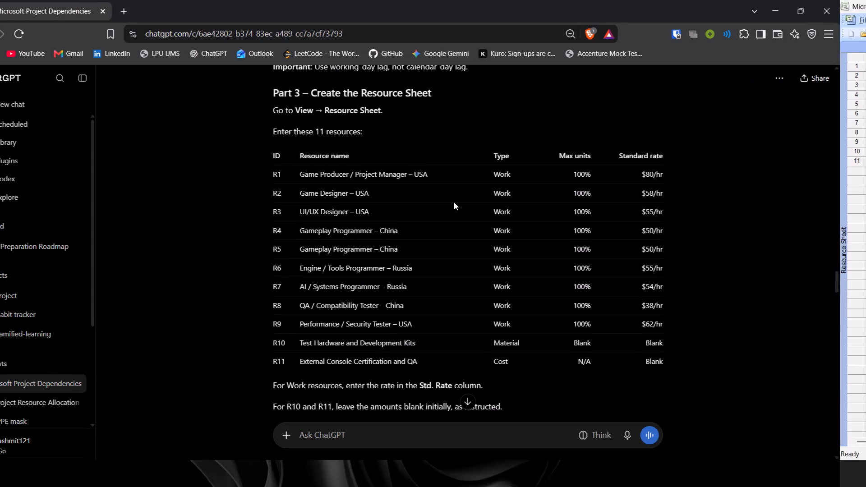
# Read ChatGPT's Part 4 instructions on calendars and shifts, and look for the Change Working Time command in Microsoft Project.
pyautogui.scroll(-2, 454, 202)
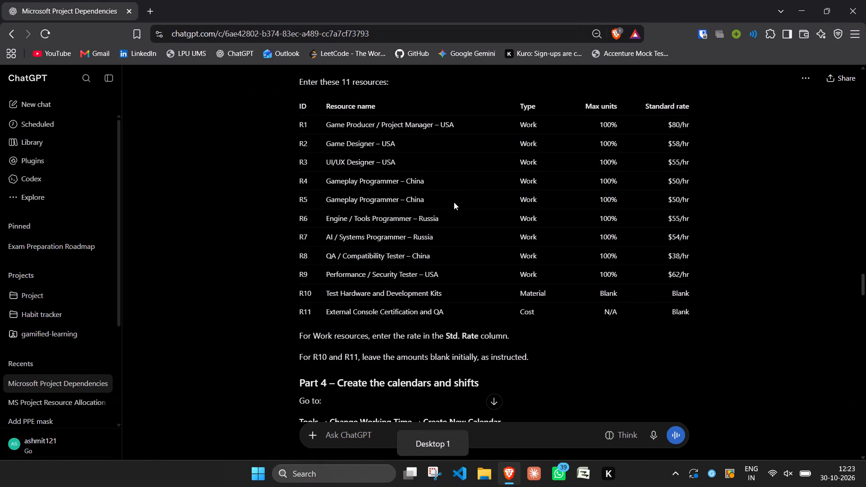
pyautogui.scroll(-4, 454, 202)
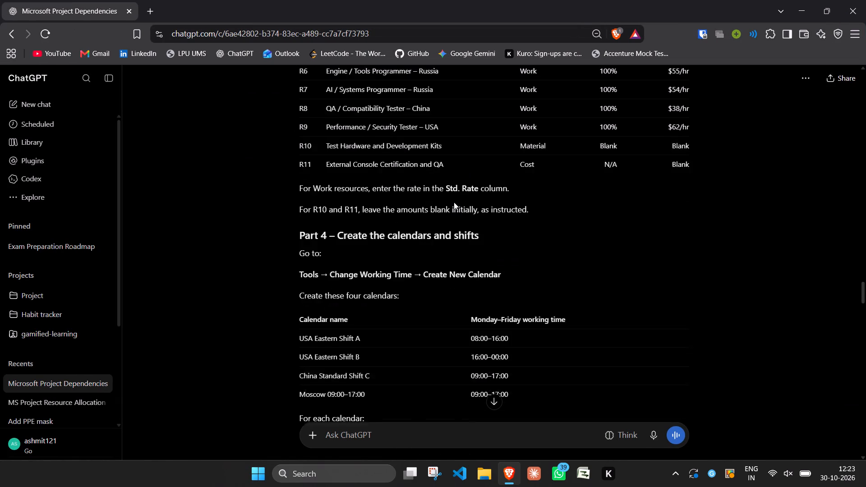
pyautogui.scroll(-2, 454, 202)
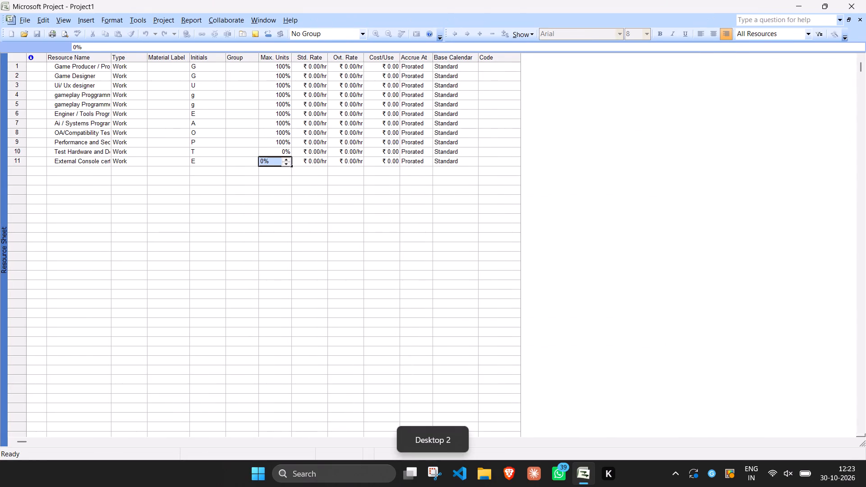
pyautogui.click(132, 18)
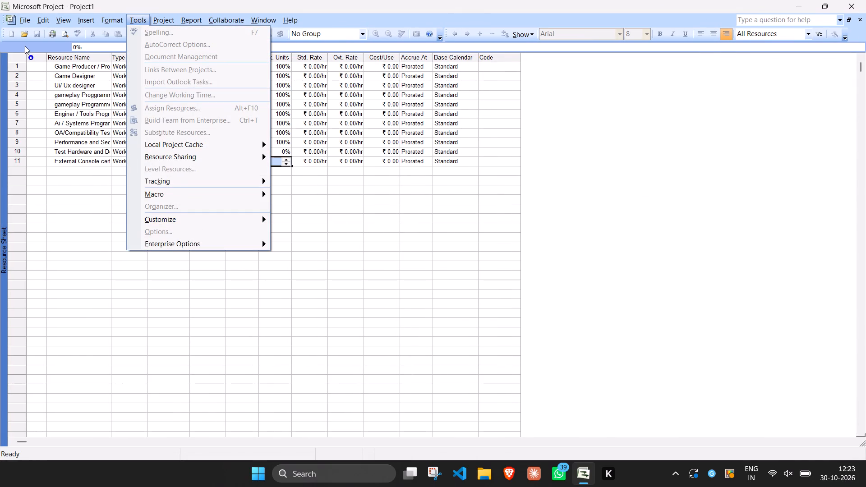
# Switch from the Resource Sheet to the Gantt Chart view.
pyautogui.click(62, 22)
pyautogui.click(54, 21)
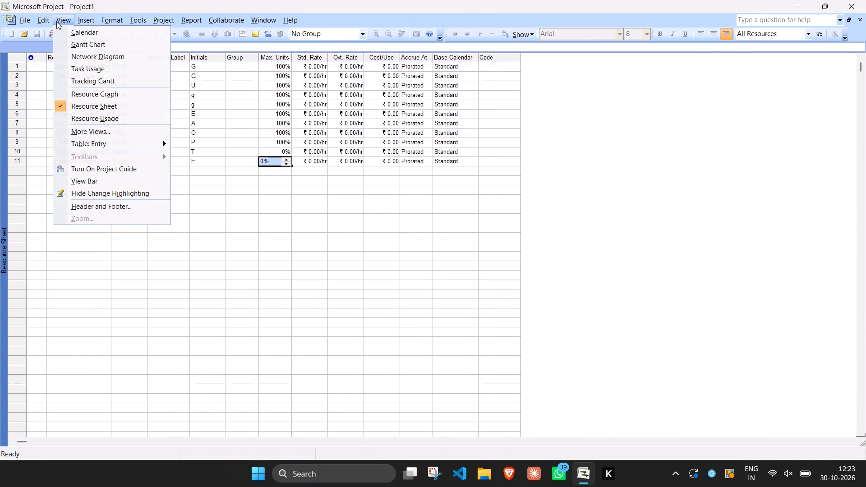
pyautogui.click(83, 47)
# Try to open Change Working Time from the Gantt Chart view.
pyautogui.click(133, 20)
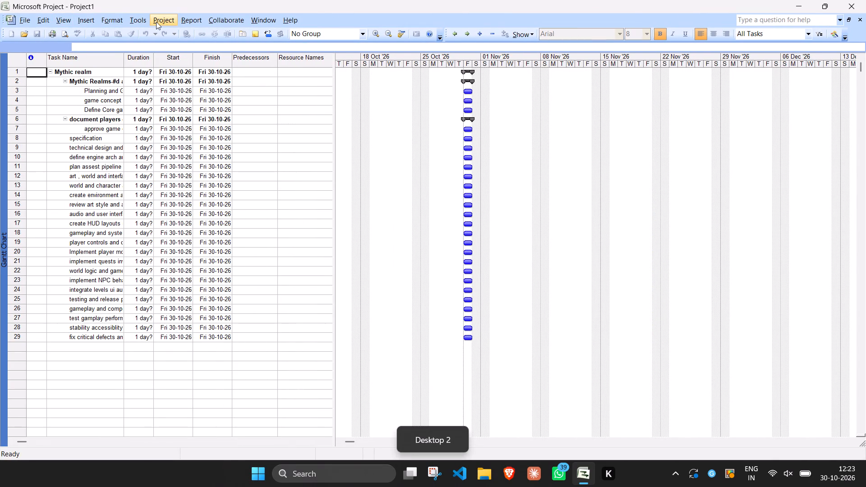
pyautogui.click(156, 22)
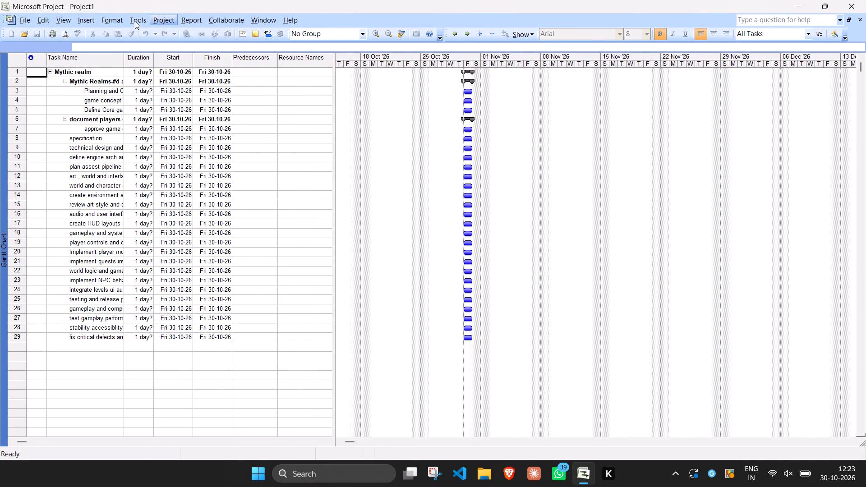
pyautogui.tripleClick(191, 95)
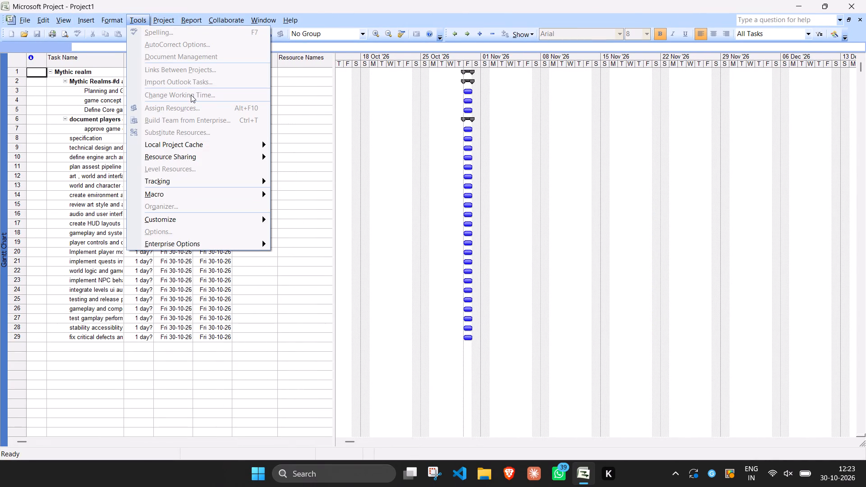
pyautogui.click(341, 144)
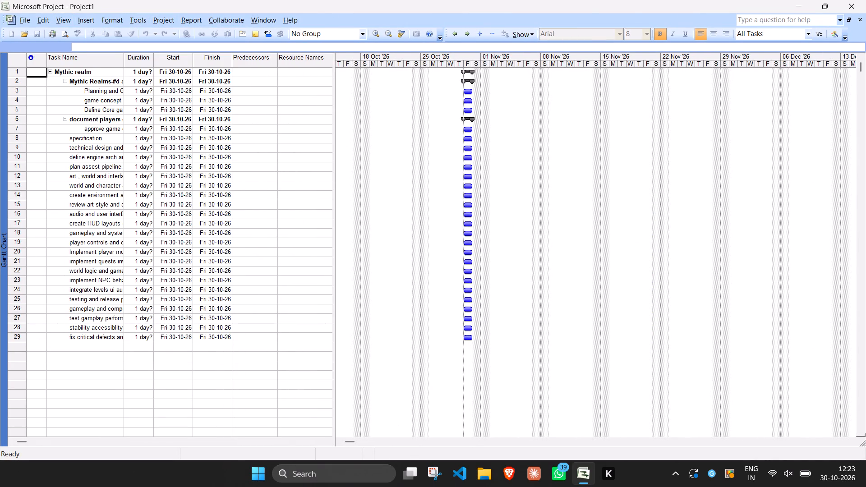
# Outdent the row 2 task "Mythic Realms-#d action adventure game development" and the row 6 task "document players quest" by one level each.
pyautogui.click(138, 72)
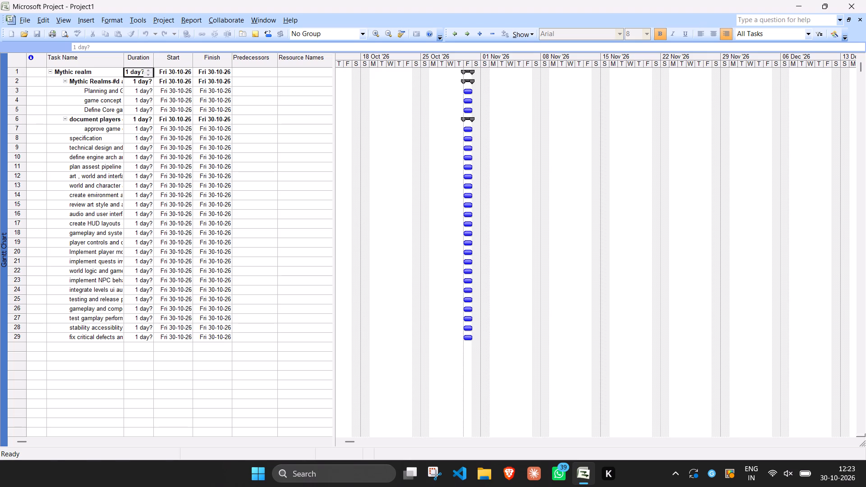
pyautogui.click(76, 82)
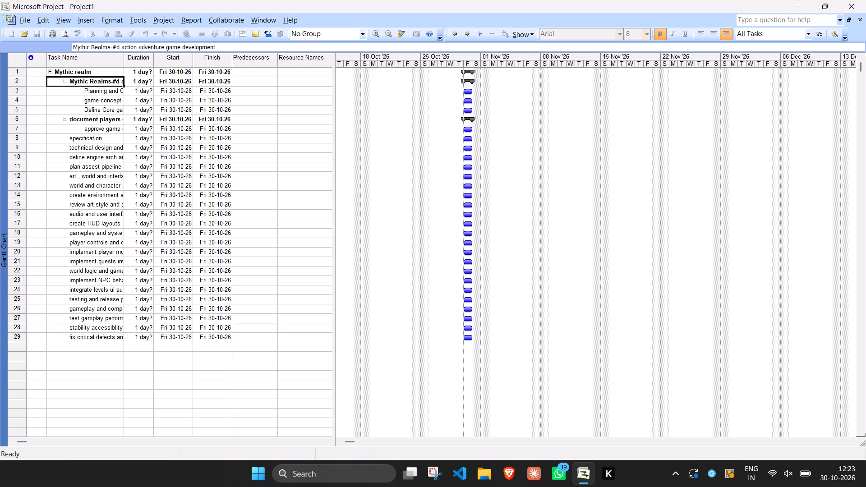
pyautogui.moveTo(42, 81); pyautogui.dragTo(222, 83)
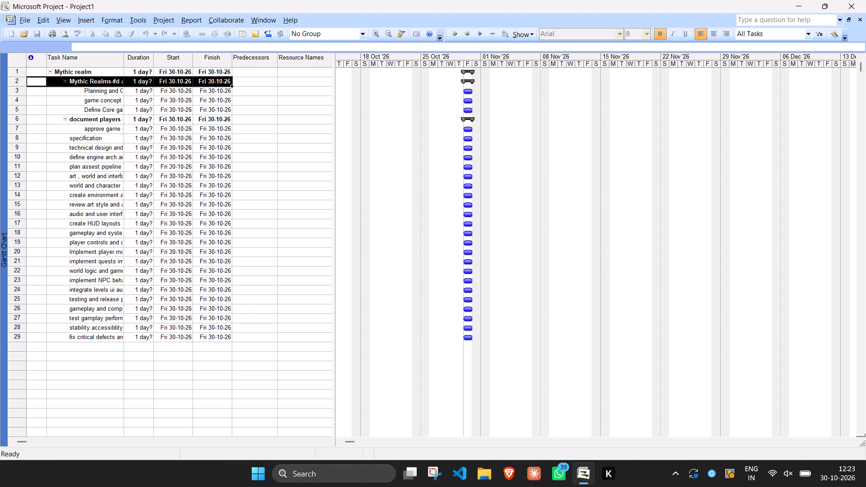
pyautogui.hotkey('alt', 'shift', 'Left')
pyautogui.moveTo(41, 119); pyautogui.dragTo(216, 120)
pyautogui.hotkey('alt', 'shift', 'Left')
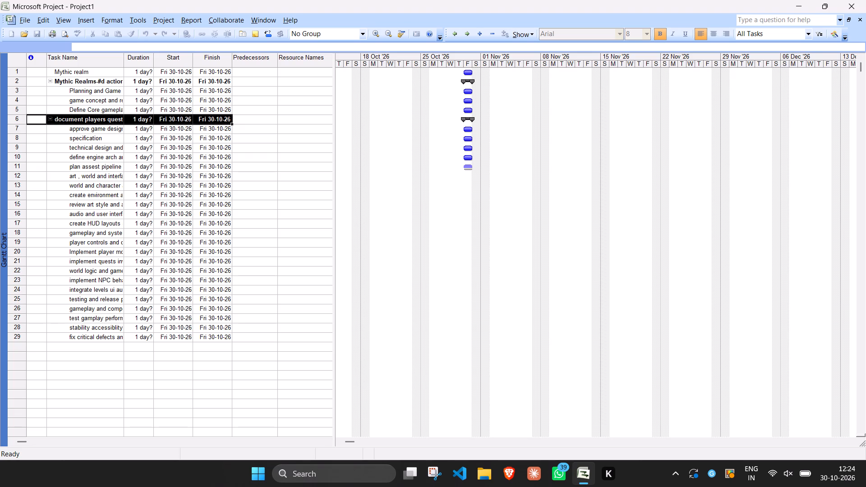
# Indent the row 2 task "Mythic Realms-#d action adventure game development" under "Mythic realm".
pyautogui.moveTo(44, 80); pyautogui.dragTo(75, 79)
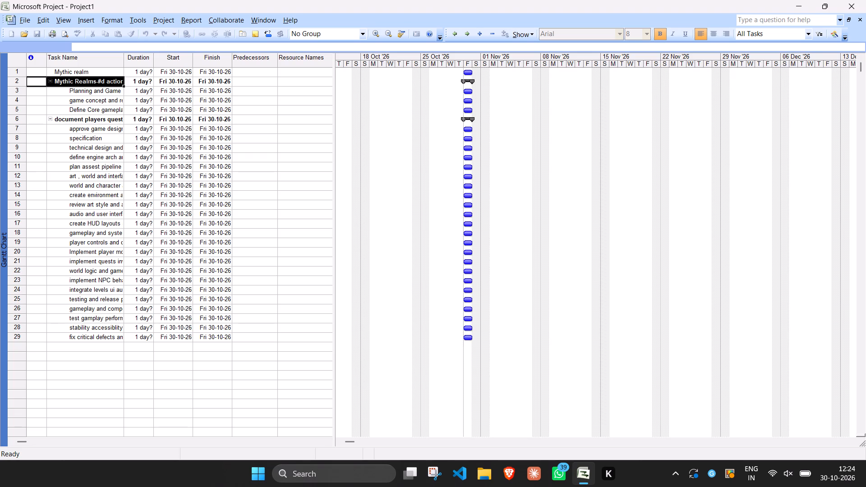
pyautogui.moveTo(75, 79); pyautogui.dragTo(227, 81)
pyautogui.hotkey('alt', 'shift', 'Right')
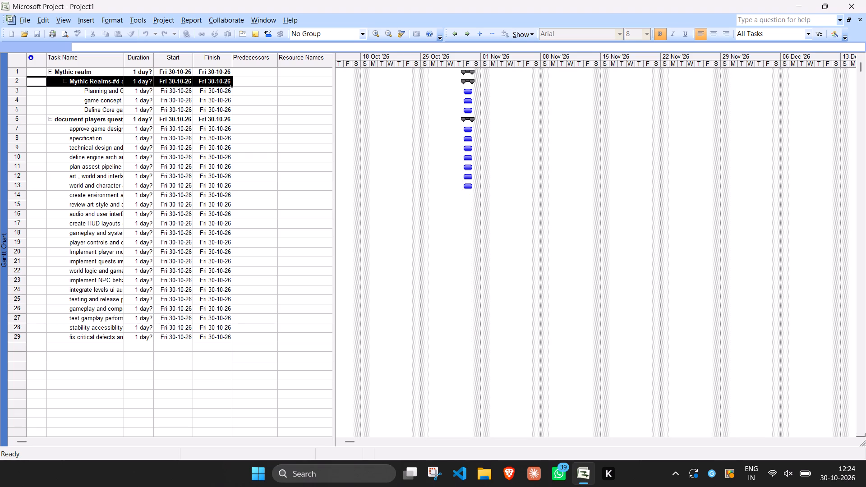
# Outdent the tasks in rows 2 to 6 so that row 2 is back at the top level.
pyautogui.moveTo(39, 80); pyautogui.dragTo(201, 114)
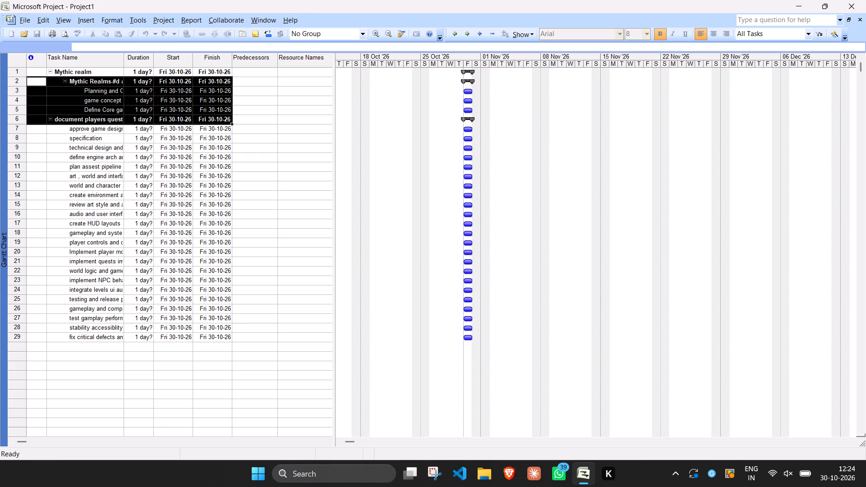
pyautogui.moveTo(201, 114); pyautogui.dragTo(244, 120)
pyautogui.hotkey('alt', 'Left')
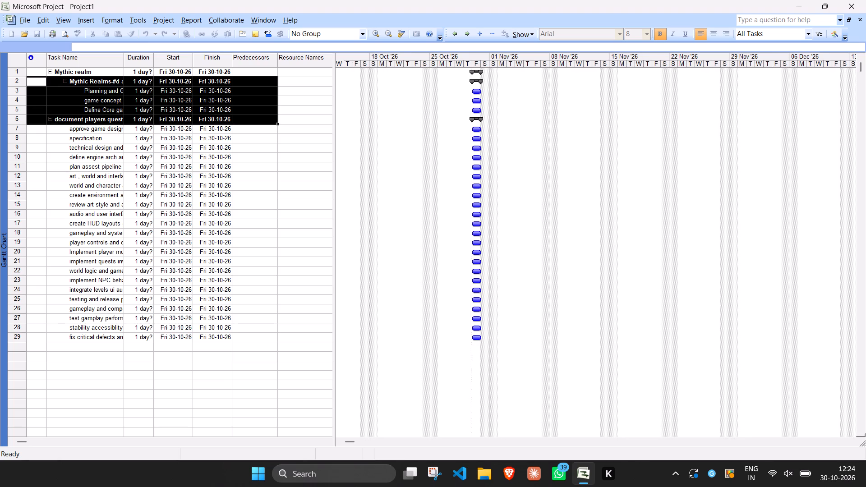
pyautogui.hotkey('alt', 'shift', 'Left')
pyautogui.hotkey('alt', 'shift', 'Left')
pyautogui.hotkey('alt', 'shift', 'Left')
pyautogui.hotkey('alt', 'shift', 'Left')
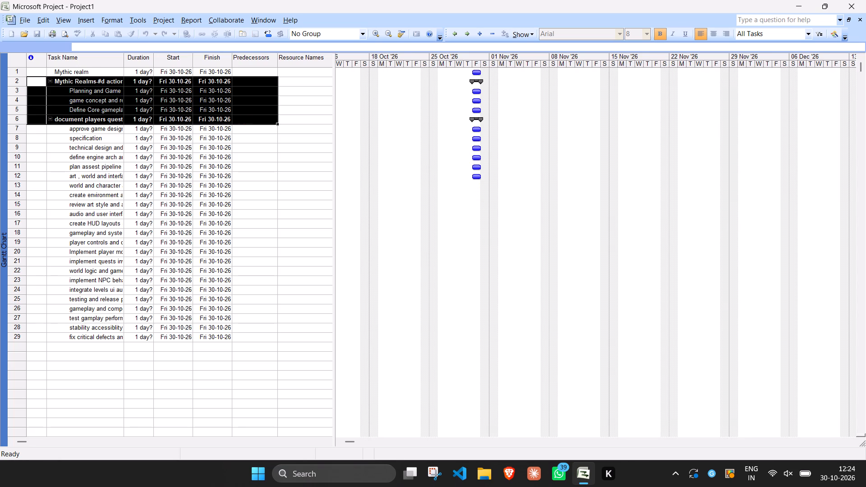
# Outdent the tasks in rows 3 to 5, from "Planning and Game Design" to "Define Core gameplay", by one level.
pyautogui.click(39, 96)
pyautogui.moveTo(52, 92); pyautogui.dragTo(52, 92)
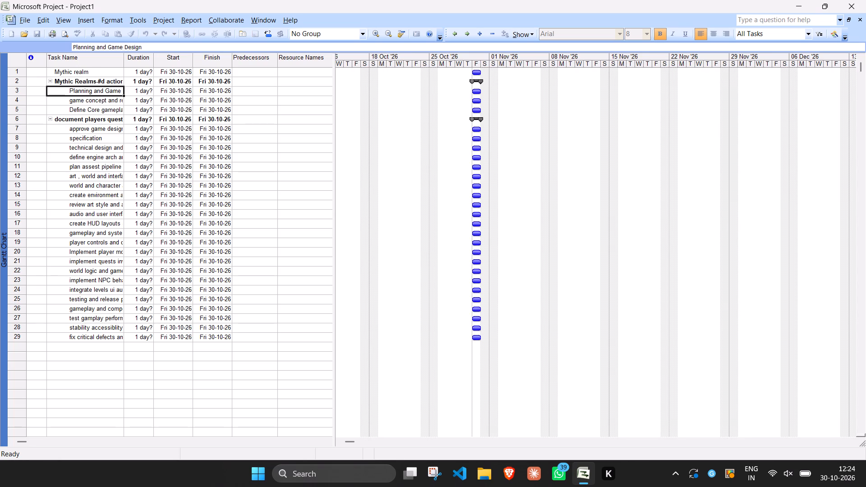
pyautogui.moveTo(52, 92); pyautogui.dragTo(208, 113)
pyautogui.hotkey('alt', 'shift', 'Left')
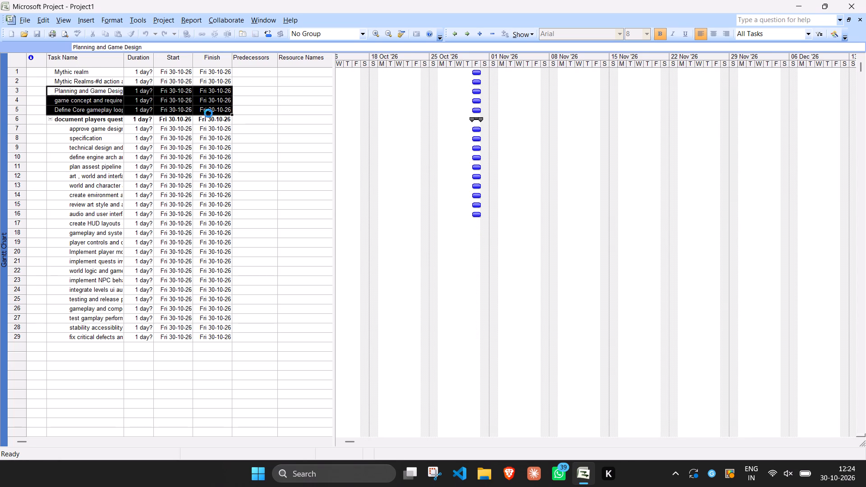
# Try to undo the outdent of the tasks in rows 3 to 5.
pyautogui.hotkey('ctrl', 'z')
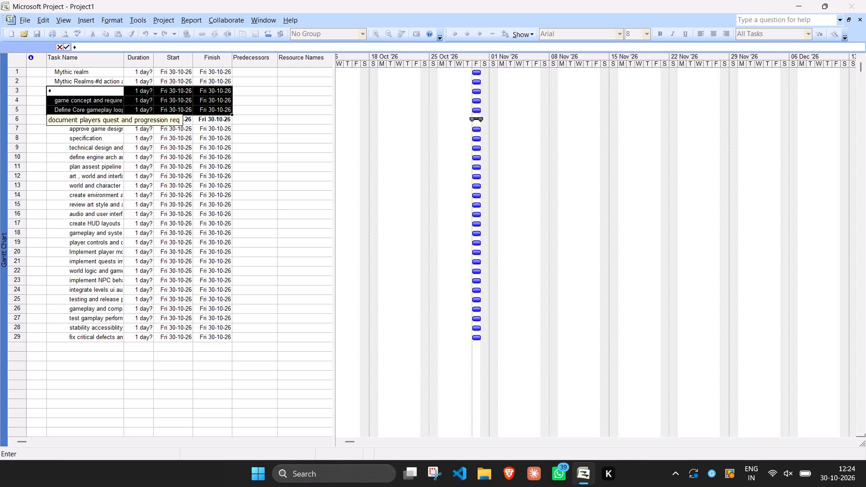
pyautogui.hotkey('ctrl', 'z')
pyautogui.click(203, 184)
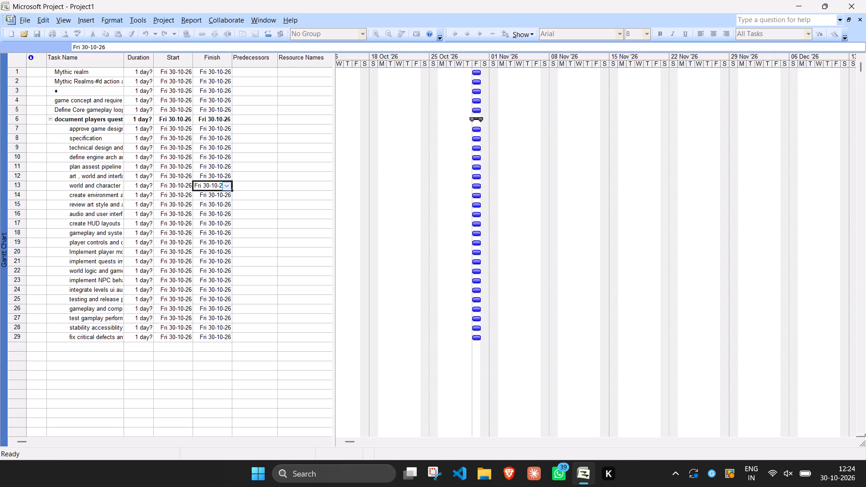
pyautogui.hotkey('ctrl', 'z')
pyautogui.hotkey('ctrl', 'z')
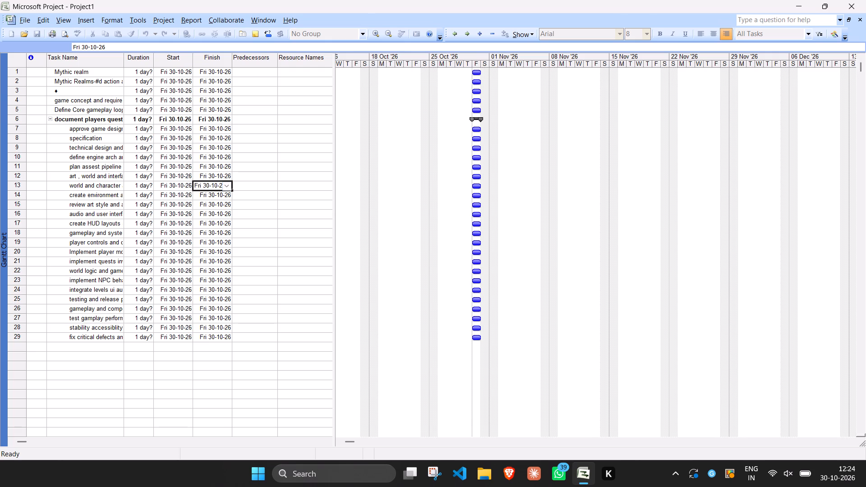
# Rename the row 3 task as "Planning and game design".
pyautogui.doubleClick(81, 91)
pyautogui.press('BackSpace')
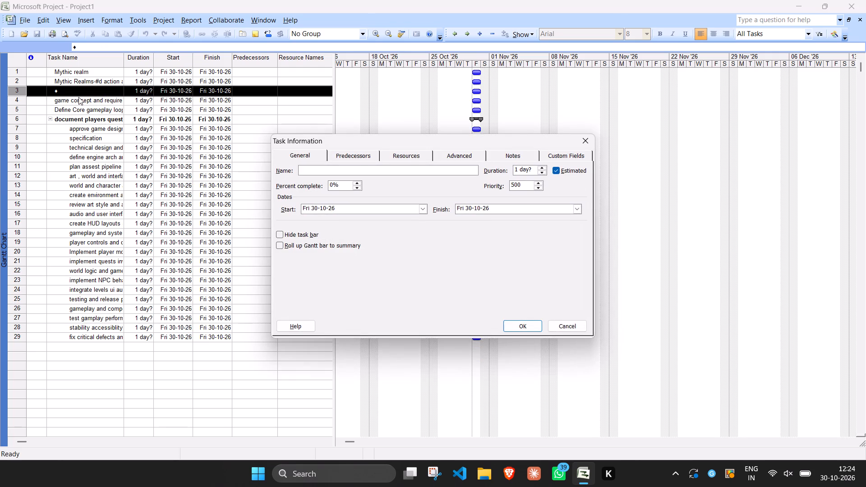
pyautogui.click(590, 142)
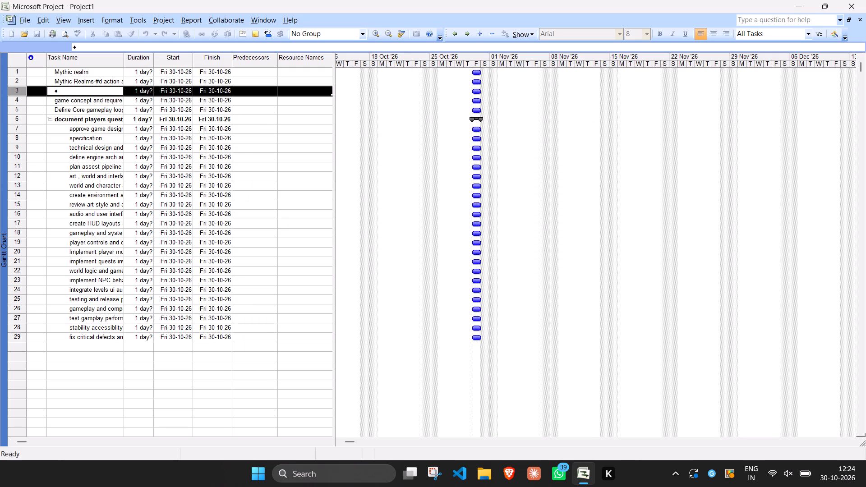
pyautogui.click(109, 44)
pyautogui.press('BackSpace')
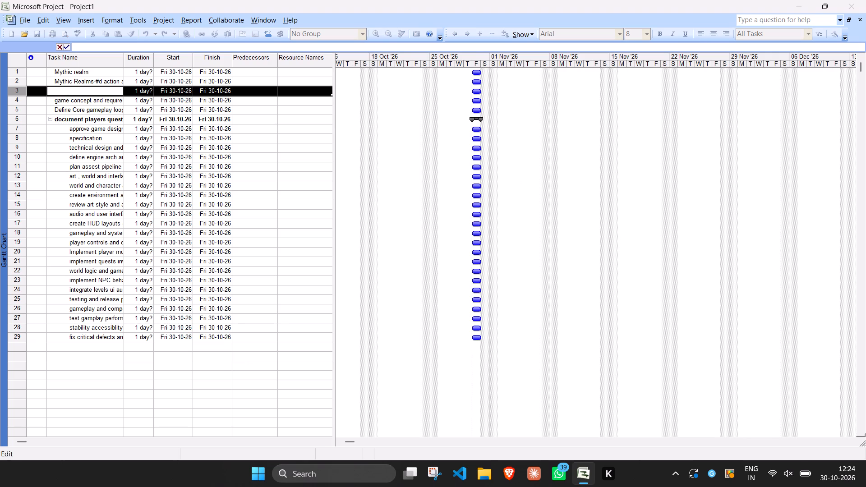
pyautogui.write('Planning ga')
pyautogui.press('BackSpace')
pyautogui.press('BackSpace')
pyautogui.write('ga')
pyautogui.press('BackSpace')
pyautogui.press('BackSpace')
pyautogui.write('and game di')
pyautogui.press('BackSpace')
pyautogui.write('esign')
pyautogui.press('Return')
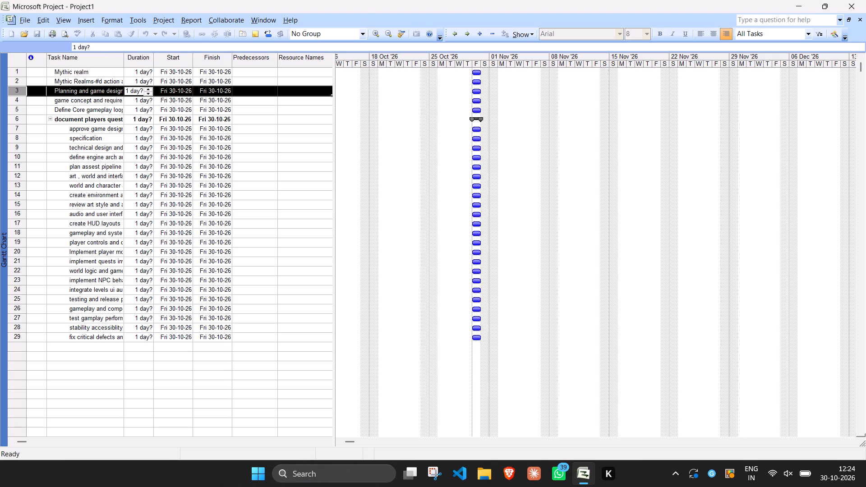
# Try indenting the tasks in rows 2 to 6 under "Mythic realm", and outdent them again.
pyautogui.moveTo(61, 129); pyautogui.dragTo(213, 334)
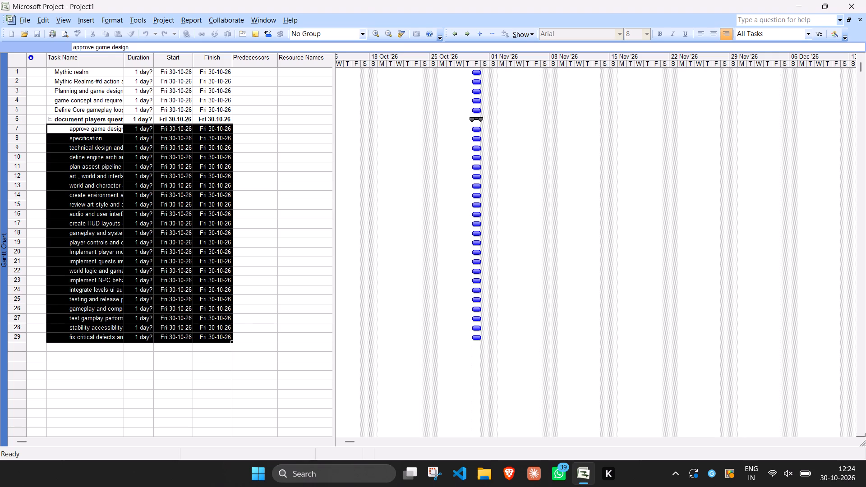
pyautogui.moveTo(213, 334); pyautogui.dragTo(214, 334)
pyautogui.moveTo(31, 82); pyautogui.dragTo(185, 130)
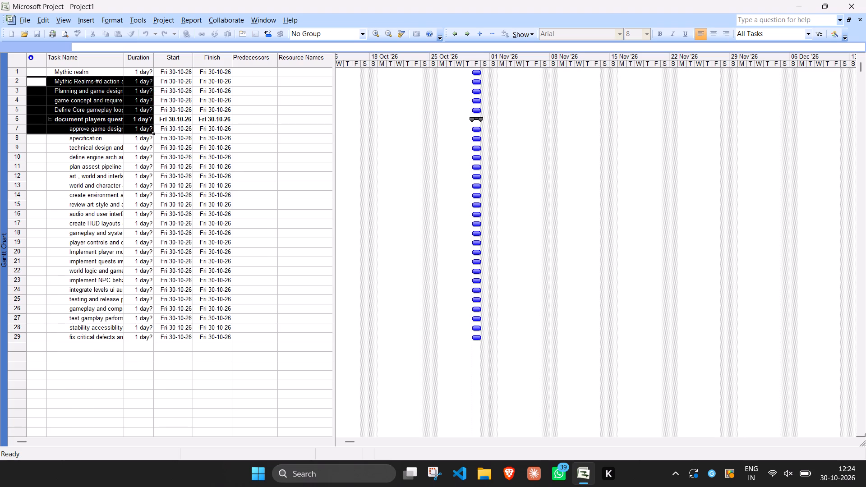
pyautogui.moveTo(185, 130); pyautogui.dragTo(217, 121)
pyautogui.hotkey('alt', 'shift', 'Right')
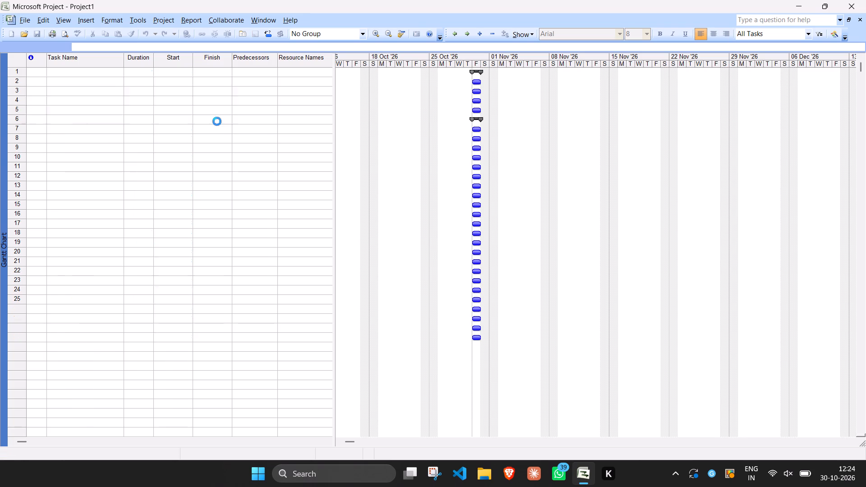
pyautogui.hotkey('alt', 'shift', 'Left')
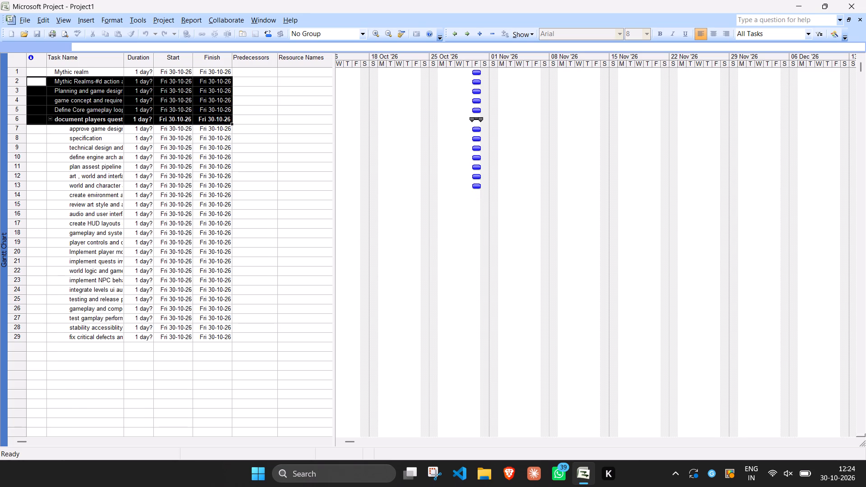
# Outdent the tasks in rows 7 to 29 to the top level.
pyautogui.moveTo(39, 130); pyautogui.dragTo(253, 335)
pyautogui.hotkey('alt', 'shift', 'Left')
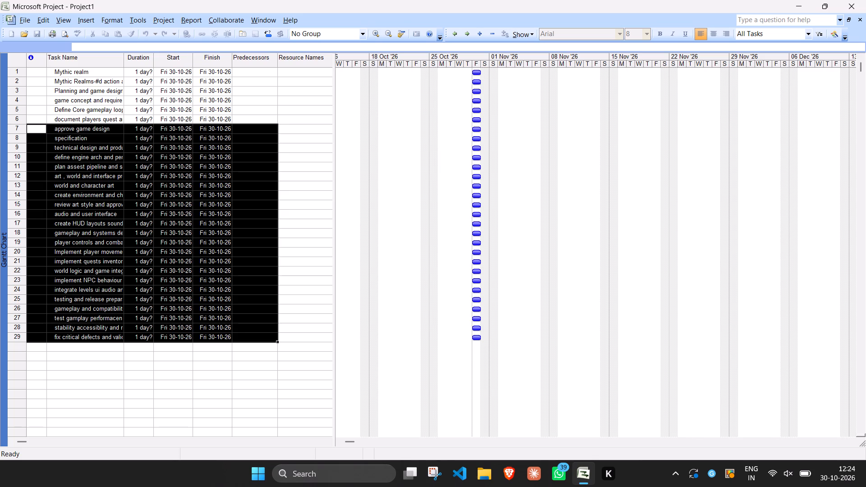
# Indent all the tasks in rows 2 to 29 one level under "Mythic realm".
pyautogui.moveTo(36, 84); pyautogui.dragTo(279, 335)
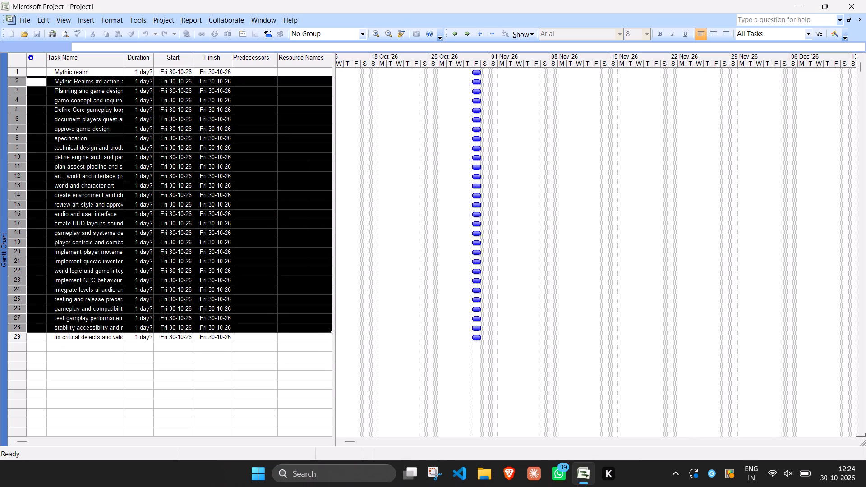
pyautogui.hotkey('alt', 'shift', 'Right')
pyautogui.click(417, 276)
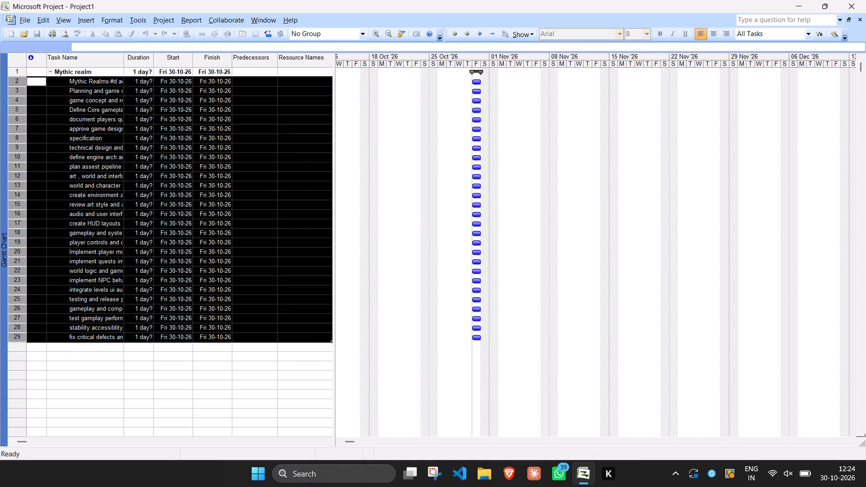
# Set the duration of the row 2 Mythic Realms game development task to 0 days.
pyautogui.click(144, 78)
pyautogui.click(145, 83)
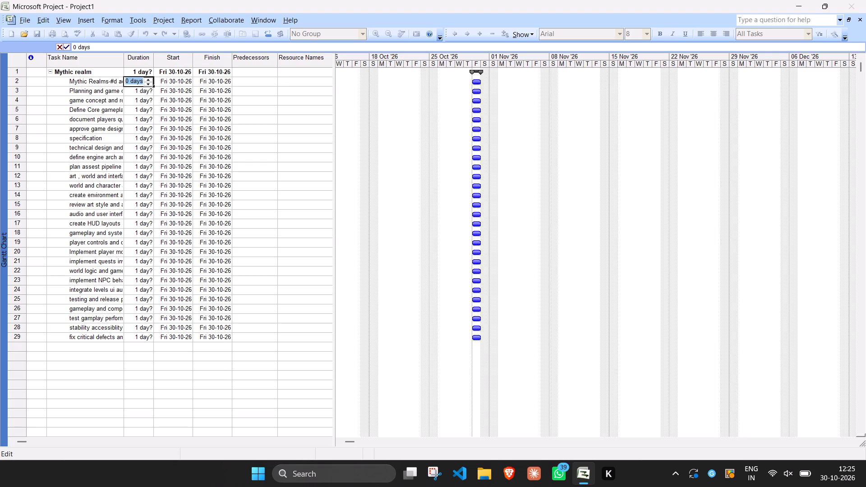
# Set the durations of the planning tasks to 4 days for rows 5 and 6 and 3 days for row 7.
pyautogui.click(132, 112)
pyautogui.tripleClick(148, 108)
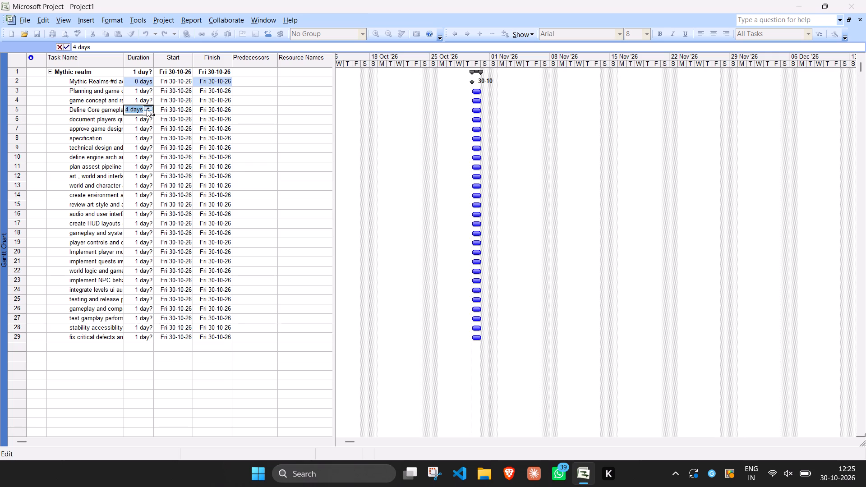
pyautogui.click(135, 121)
pyautogui.tripleClick(148, 119)
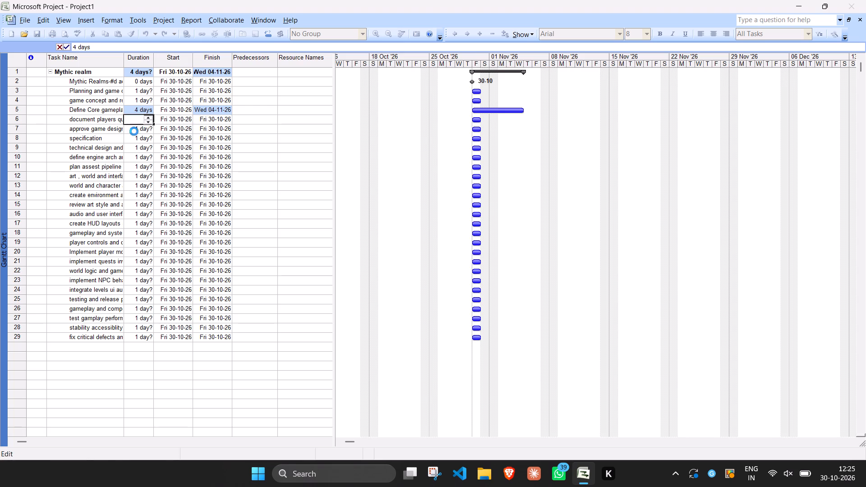
pyautogui.click(134, 131)
pyautogui.doubleClick(147, 128)
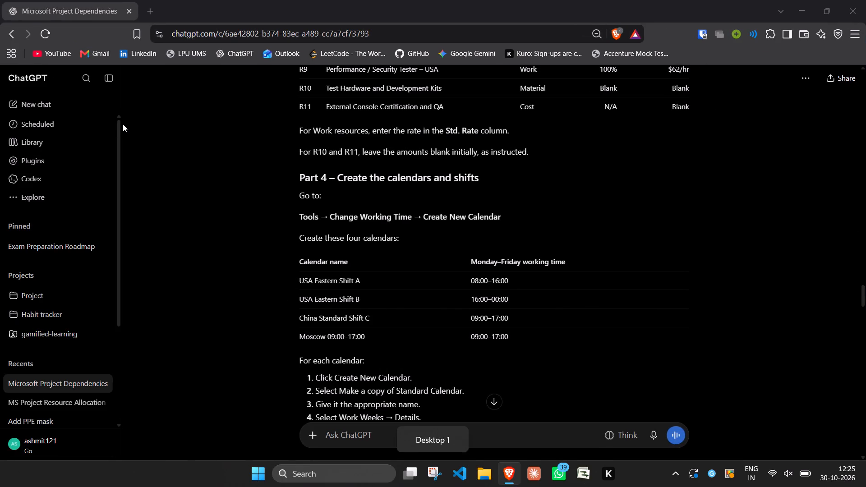
pyautogui.click(64, 18)
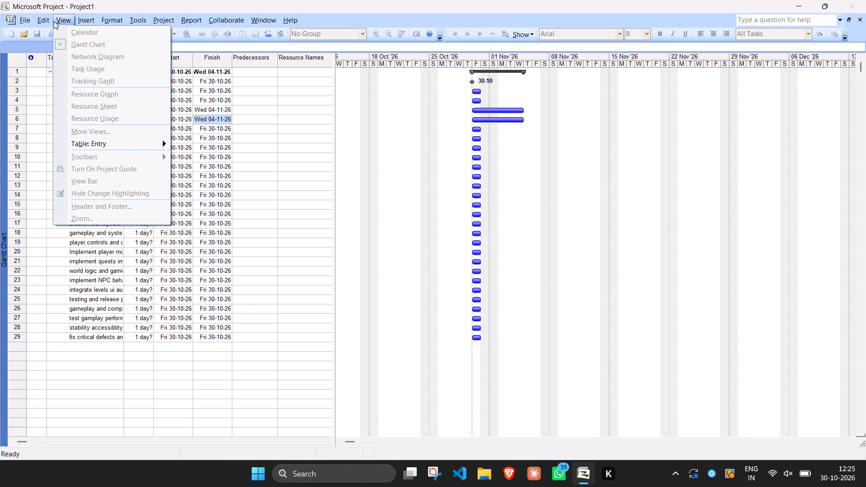
pyautogui.click(269, 89)
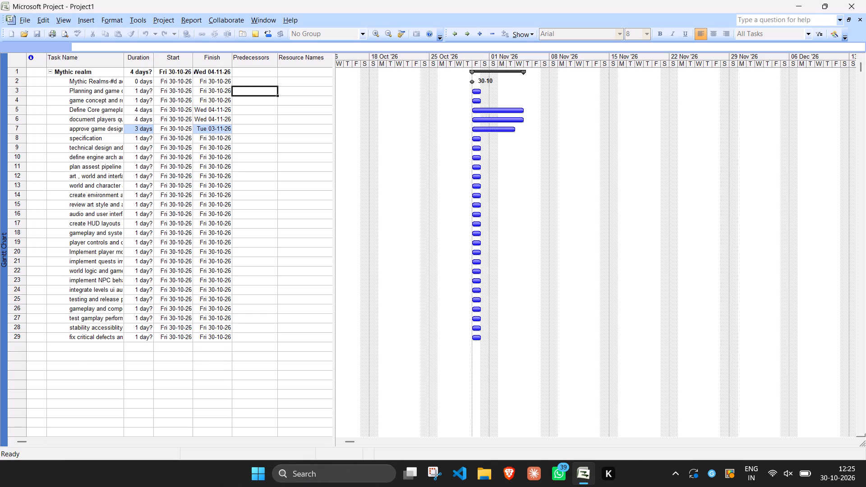
# Set the duration to 5 days for the row 10 engine architecture task and 4 days for the row 11 asset pipeline task.
pyautogui.click(134, 158)
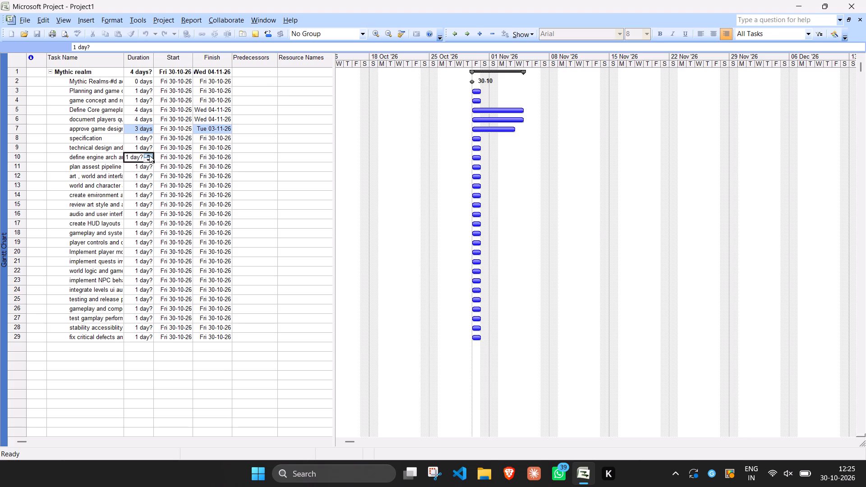
pyautogui.tripleClick(149, 155)
pyautogui.click(149, 155)
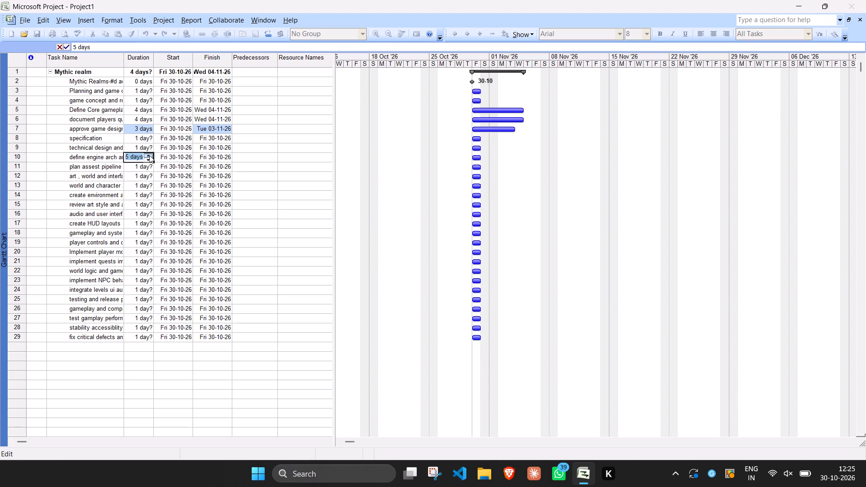
pyautogui.click(140, 169)
pyautogui.tripleClick(148, 166)
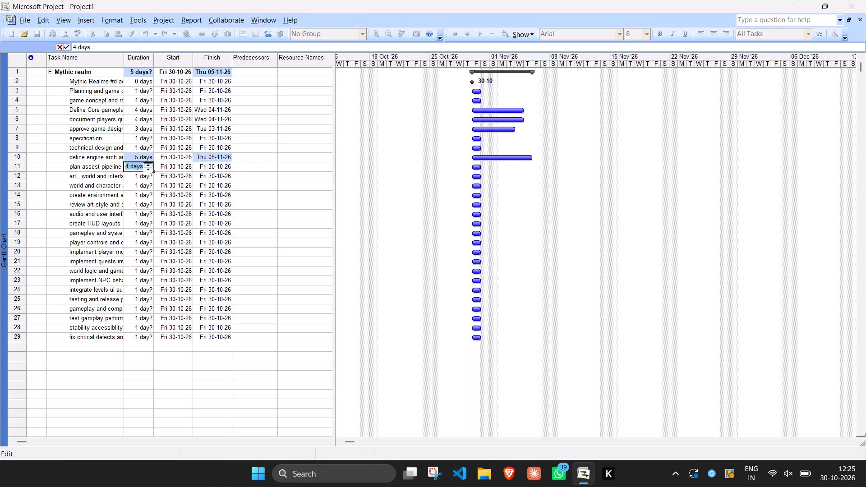
# Set the art and interface task durations to 5 days for row 14 and 4 days for rows 15 and 17.
pyautogui.click(129, 195)
pyautogui.tripleClick(152, 193)
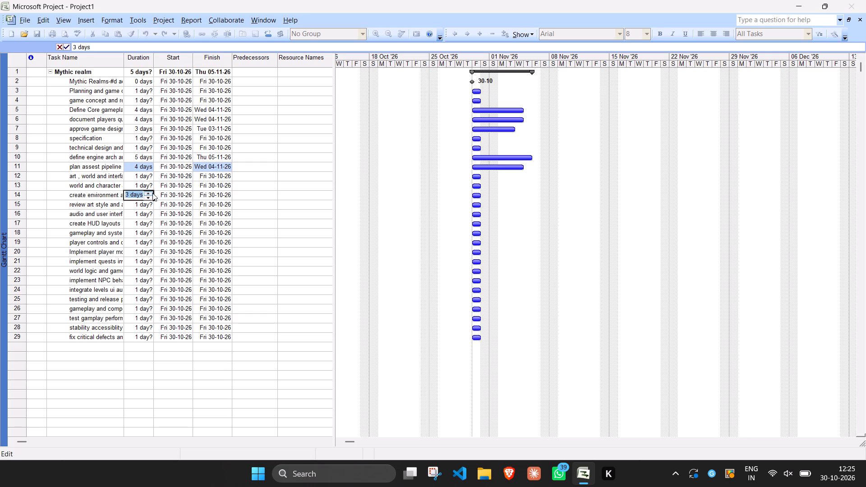
pyautogui.click(152, 193)
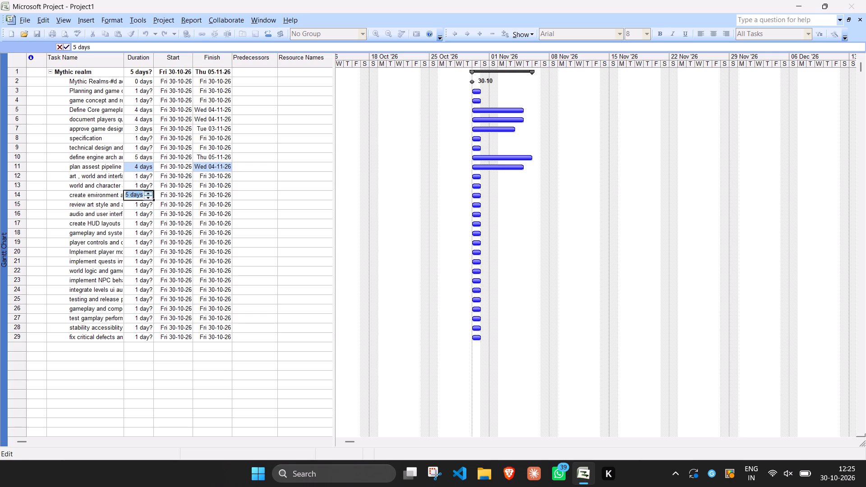
pyautogui.click(135, 205)
pyautogui.tripleClick(147, 203)
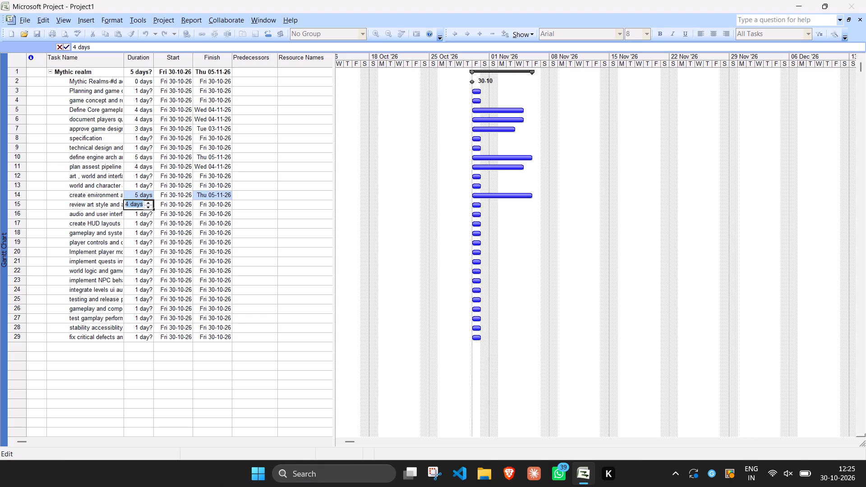
pyautogui.click(132, 224)
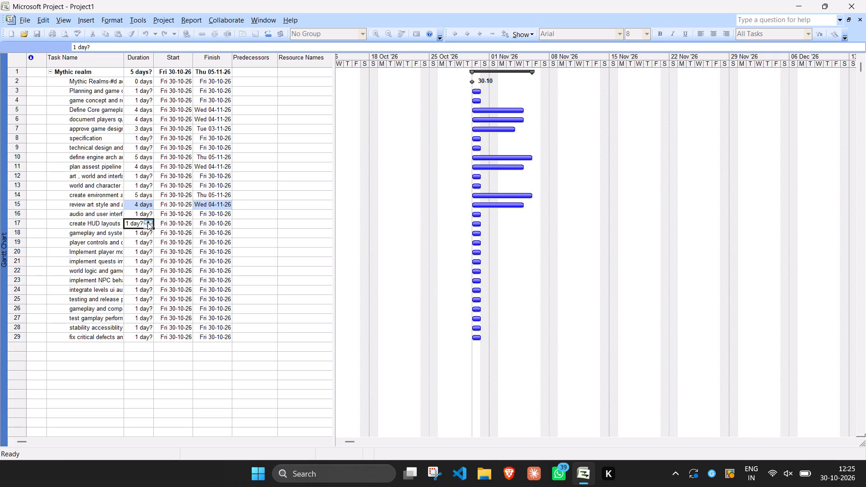
pyautogui.tripleClick(147, 222)
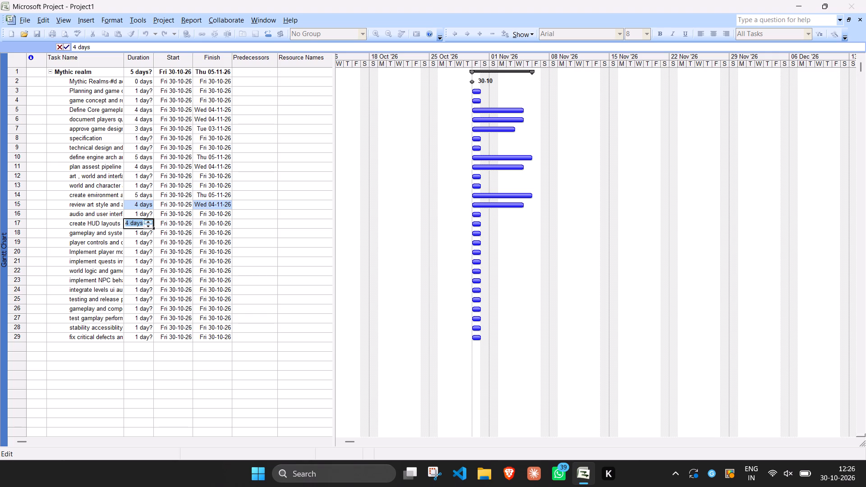
# Set the duration to 8 days for the row 20 player movement task and 7 days for the row 21 quests task.
pyautogui.click(135, 251)
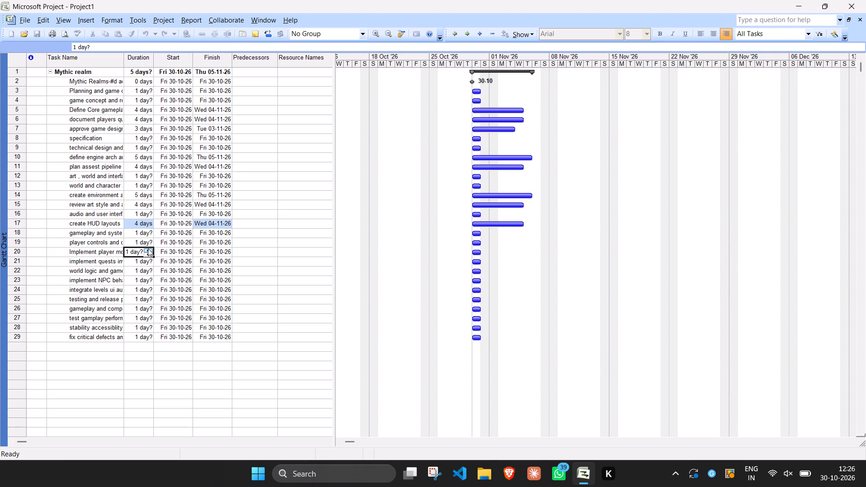
pyautogui.tripleClick(148, 248)
pyautogui.tripleClick(148, 248)
pyautogui.click(148, 248)
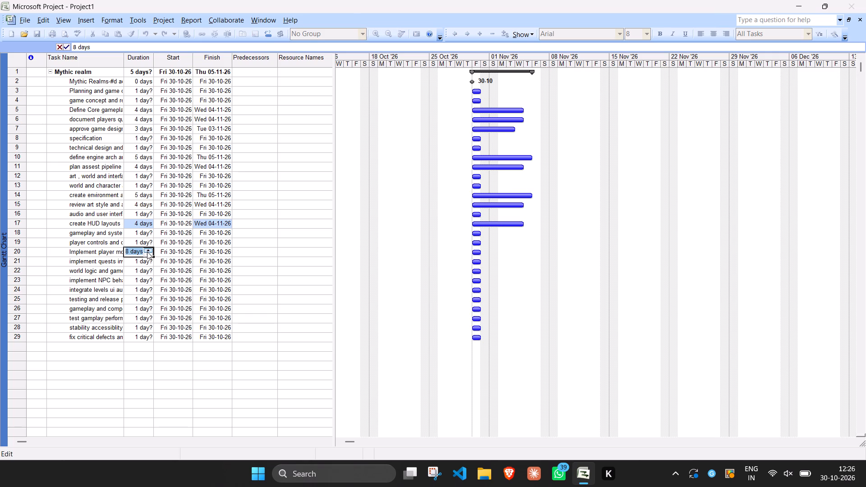
pyautogui.click(135, 263)
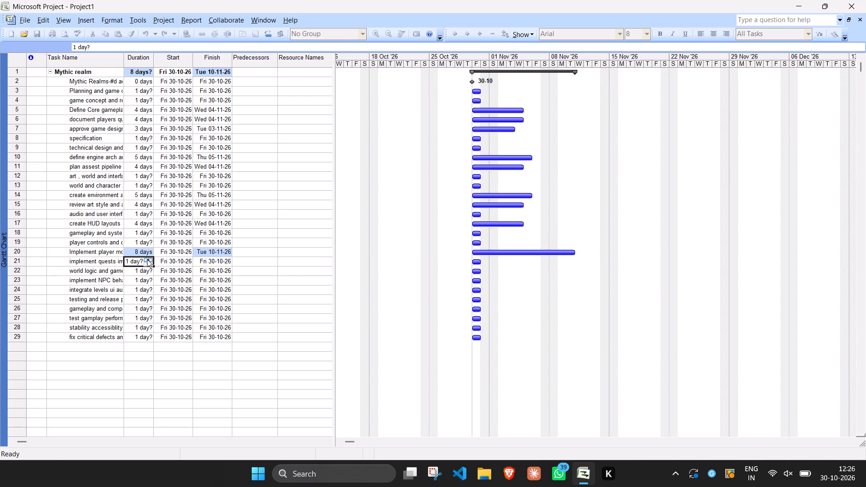
pyautogui.tripleClick(147, 259)
pyautogui.tripleClick(147, 259)
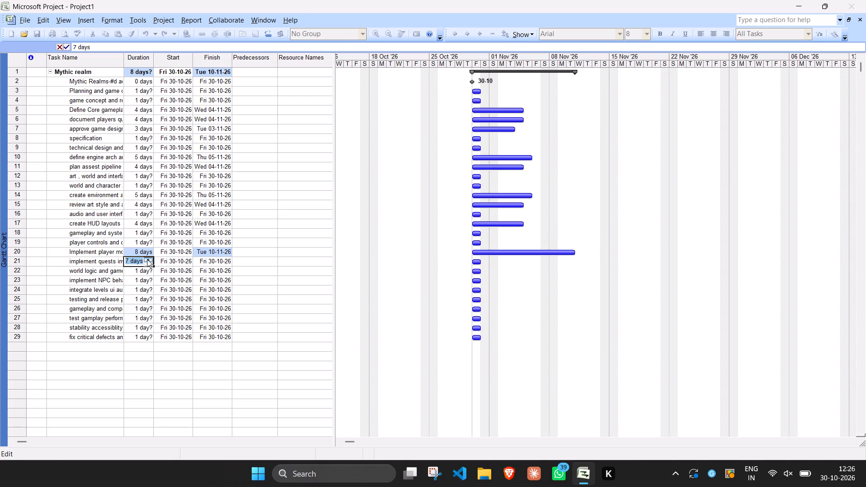
# Set the duration to 9 days for the row 23 NPC behaviour task and 7 days for the row 24 level integration task.
pyautogui.click(128, 280)
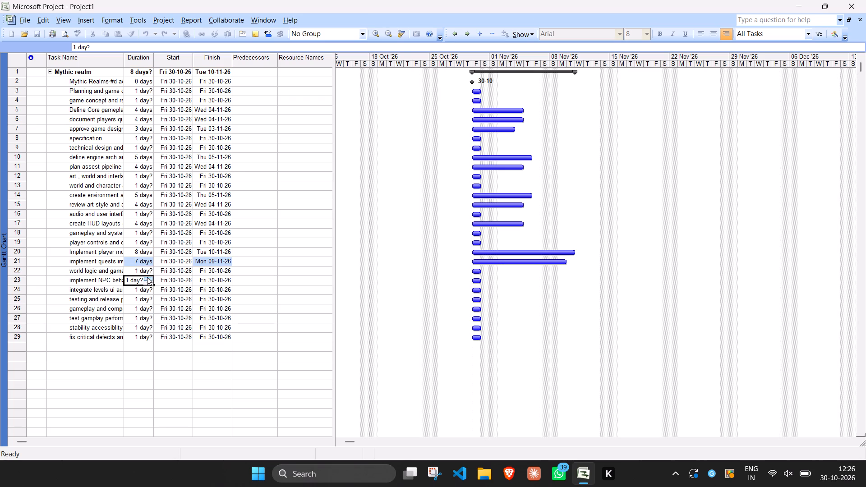
pyautogui.tripleClick(147, 277)
pyautogui.tripleClick(147, 277)
pyautogui.click(147, 277)
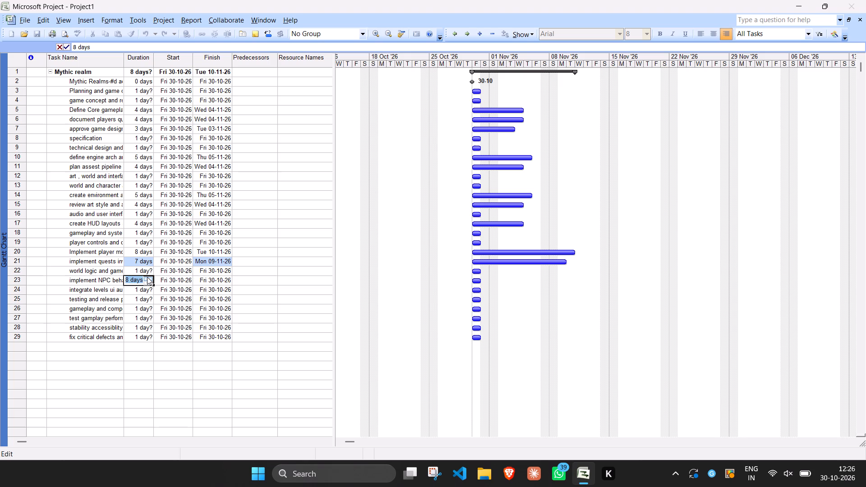
pyautogui.click(147, 277)
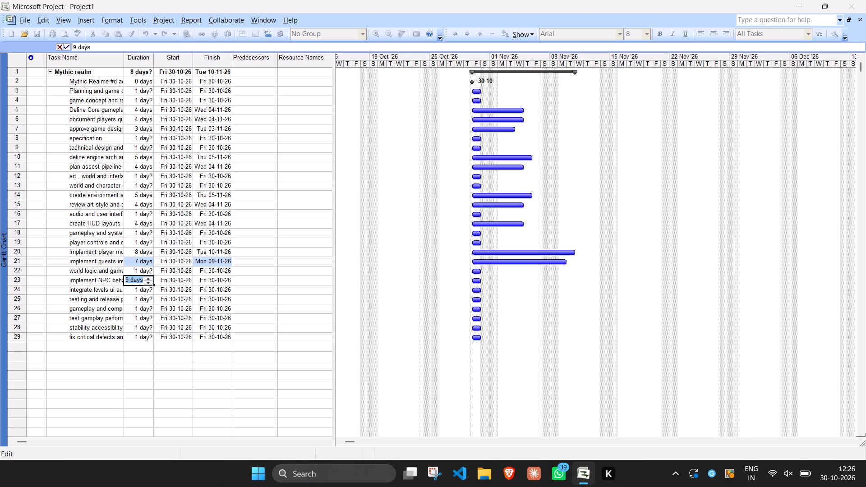
pyautogui.click(137, 289)
pyautogui.tripleClick(147, 289)
pyautogui.click(147, 289)
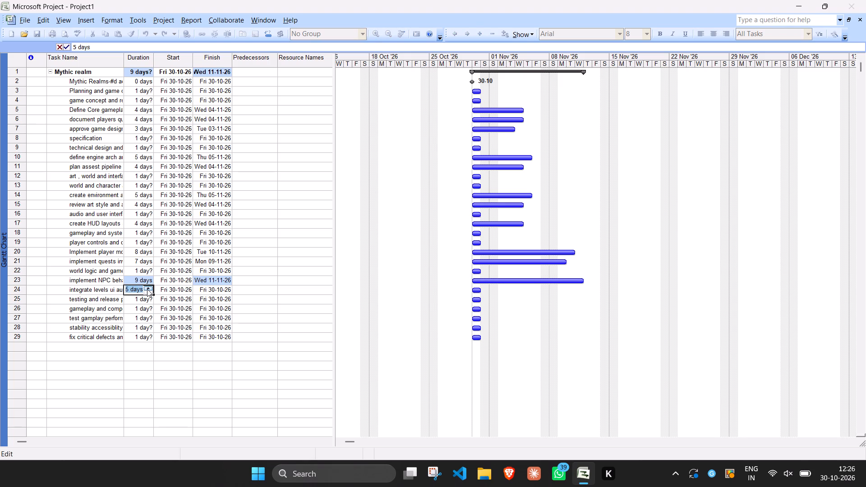
pyautogui.click(147, 289)
pyautogui.doubleClick(147, 289)
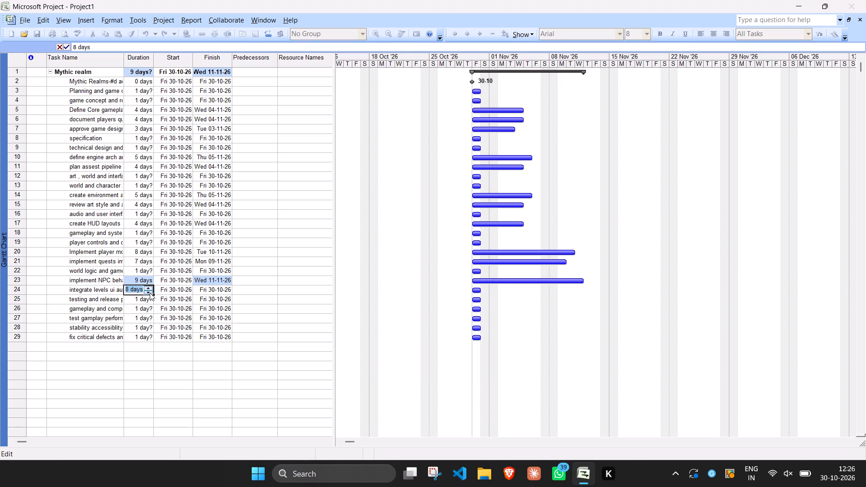
pyautogui.click(150, 293)
# Set the duration to 6 days for the row 27 gameplay testing task and 5 days for the row 29 critical defects task.
pyautogui.click(130, 318)
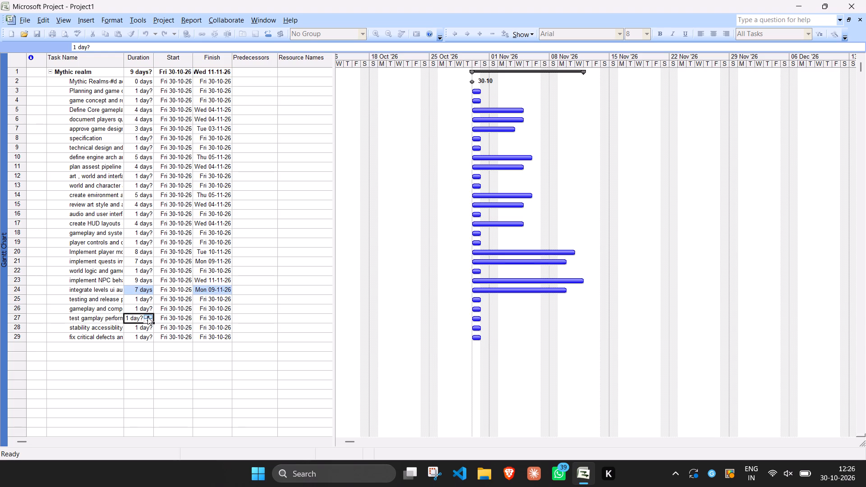
pyautogui.tripleClick(147, 317)
pyautogui.doubleClick(147, 317)
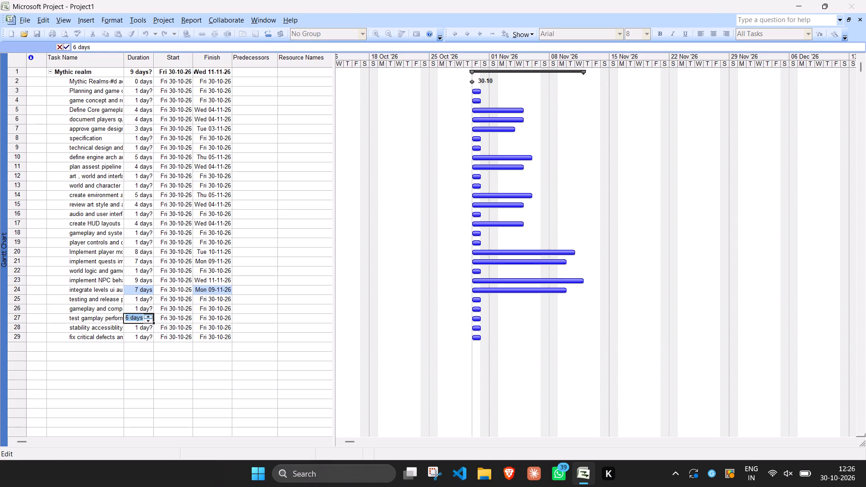
pyautogui.click(136, 340)
pyautogui.tripleClick(146, 335)
pyautogui.click(146, 335)
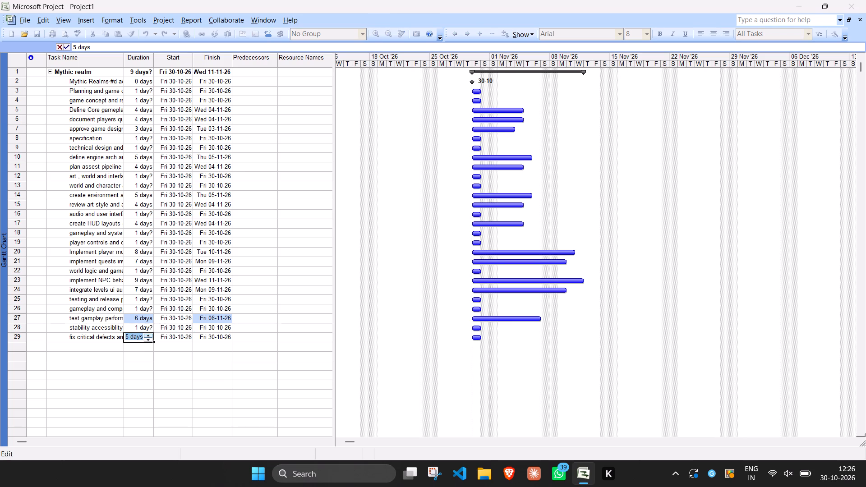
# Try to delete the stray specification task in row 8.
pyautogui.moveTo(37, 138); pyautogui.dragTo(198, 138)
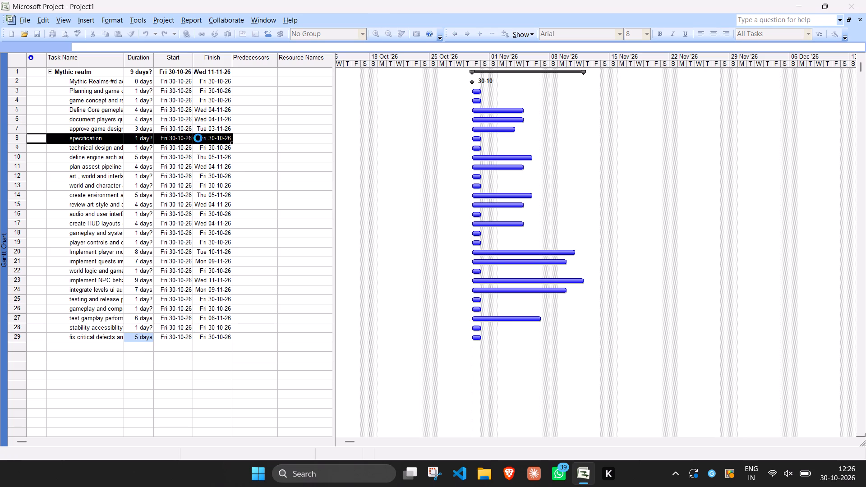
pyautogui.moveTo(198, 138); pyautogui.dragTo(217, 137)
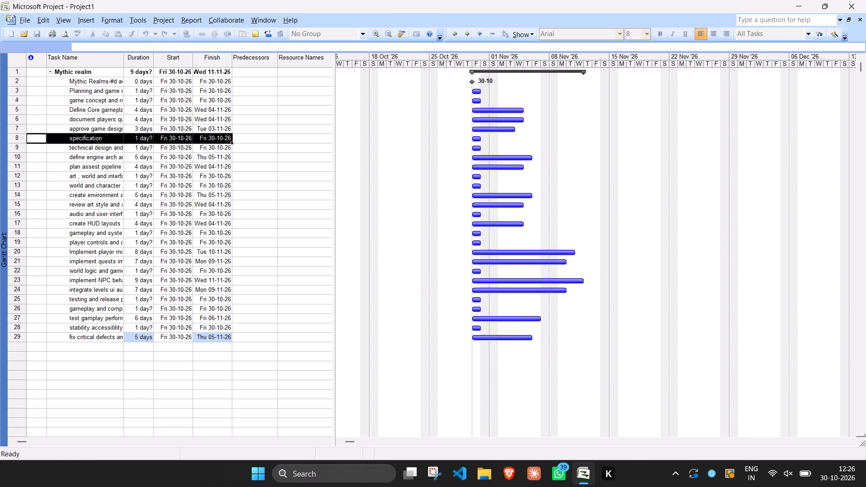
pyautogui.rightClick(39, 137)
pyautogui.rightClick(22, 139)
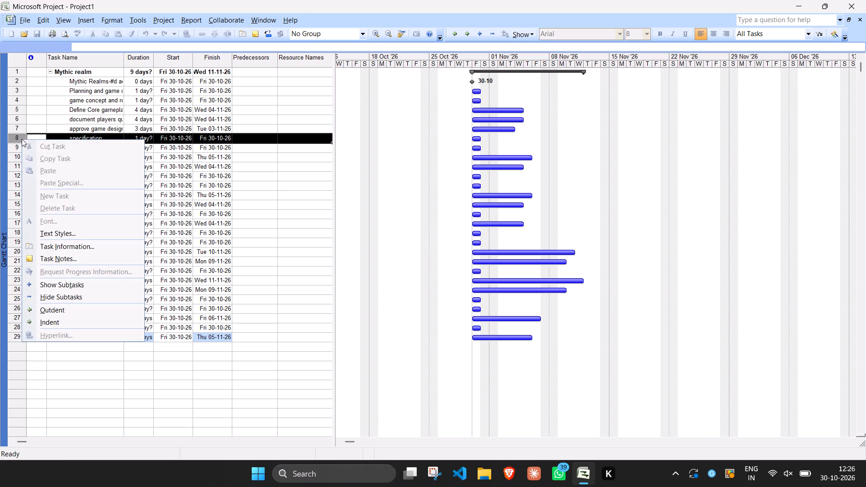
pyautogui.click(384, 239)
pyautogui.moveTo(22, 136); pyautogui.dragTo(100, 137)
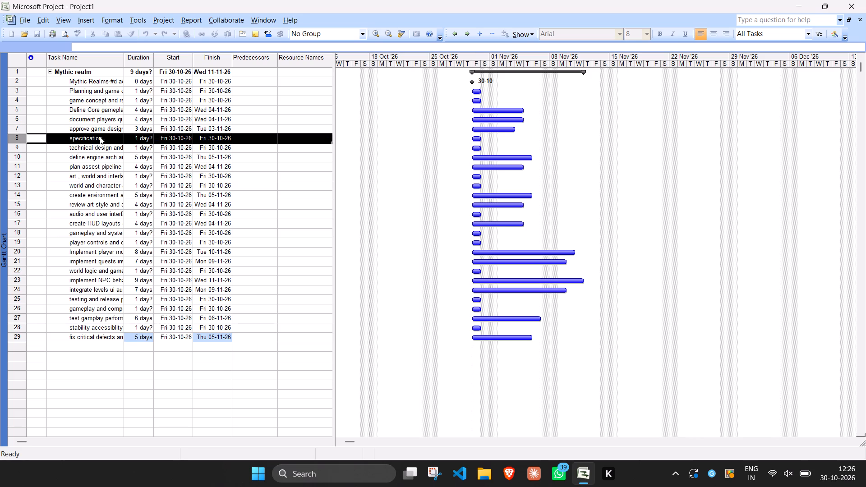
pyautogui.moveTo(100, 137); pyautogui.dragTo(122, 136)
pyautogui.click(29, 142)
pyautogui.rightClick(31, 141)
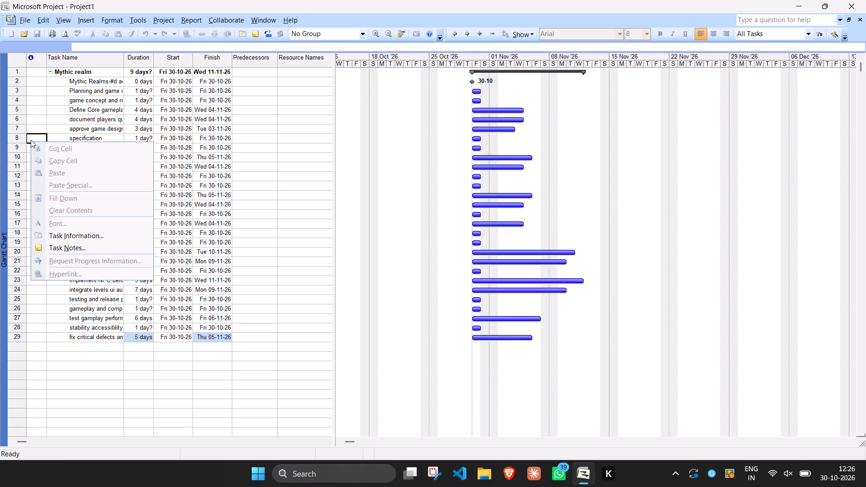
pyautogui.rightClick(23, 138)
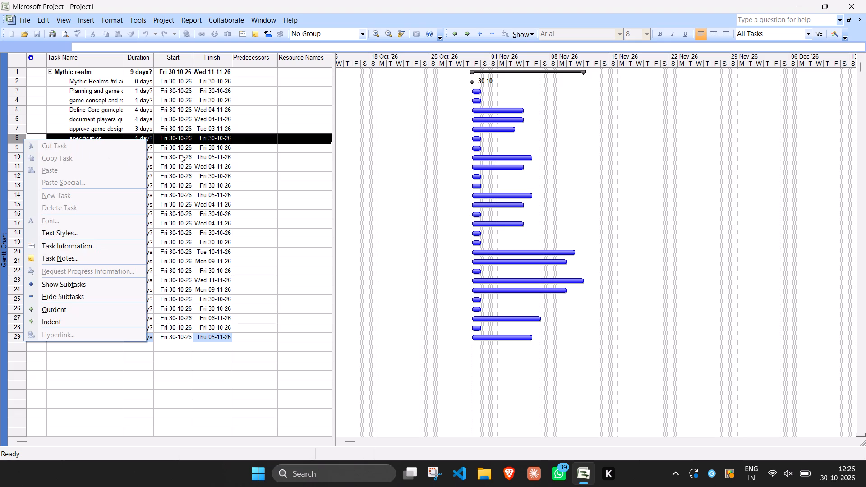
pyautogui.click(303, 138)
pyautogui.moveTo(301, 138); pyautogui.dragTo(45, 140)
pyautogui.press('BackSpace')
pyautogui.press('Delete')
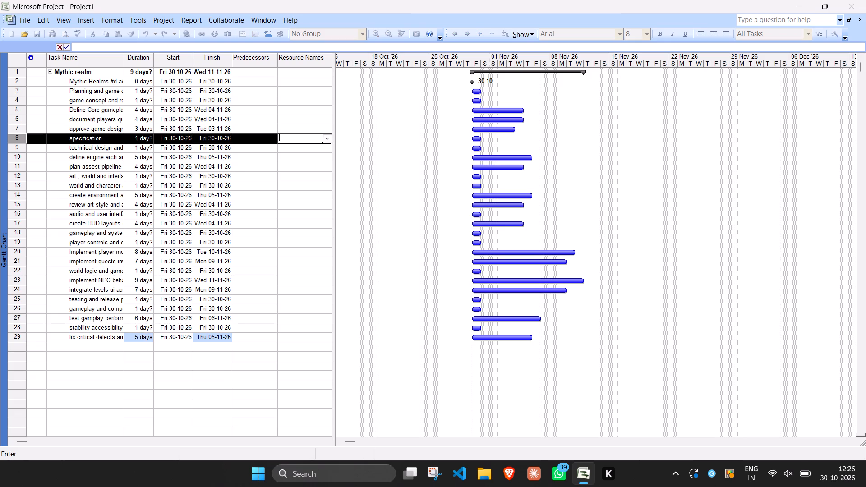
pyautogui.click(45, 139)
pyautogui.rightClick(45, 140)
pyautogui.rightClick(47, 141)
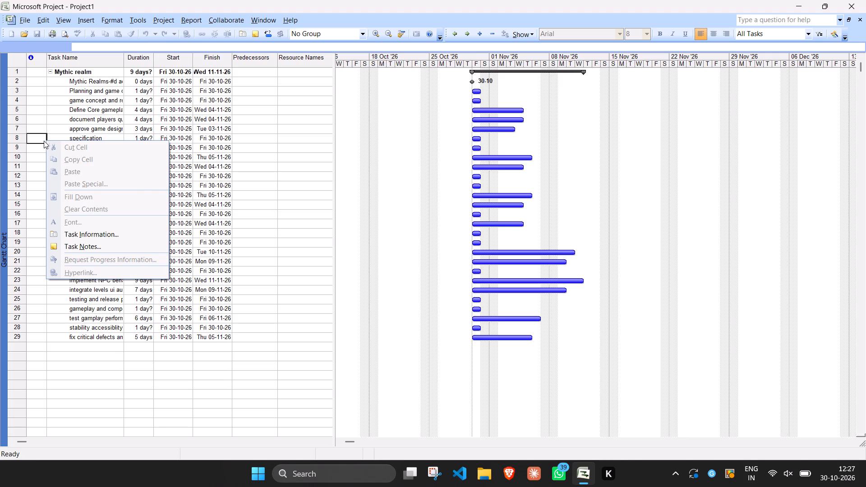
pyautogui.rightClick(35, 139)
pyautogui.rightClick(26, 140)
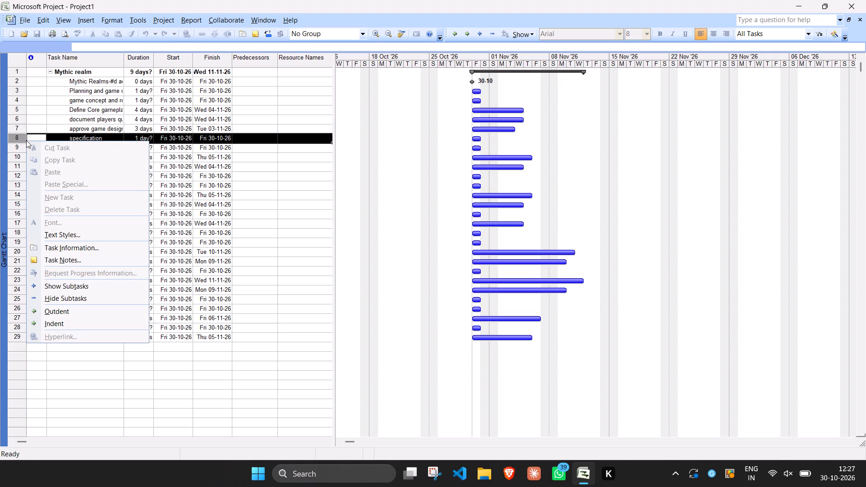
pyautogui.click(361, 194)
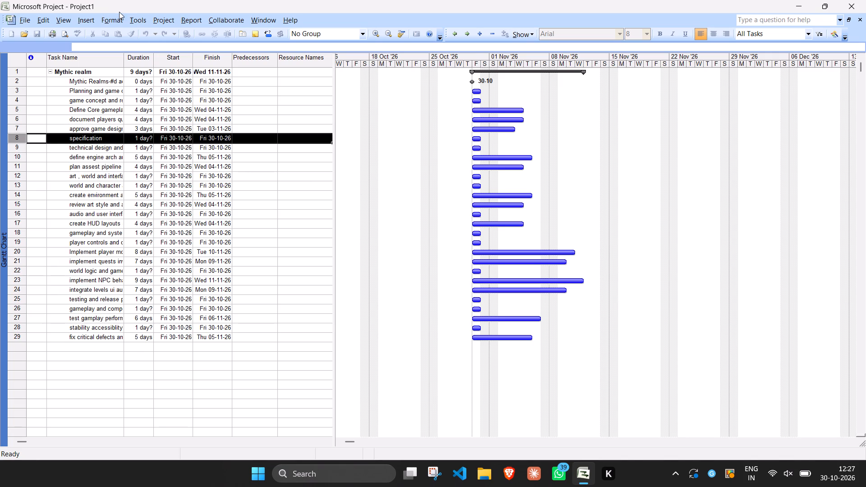
pyautogui.click(137, 20)
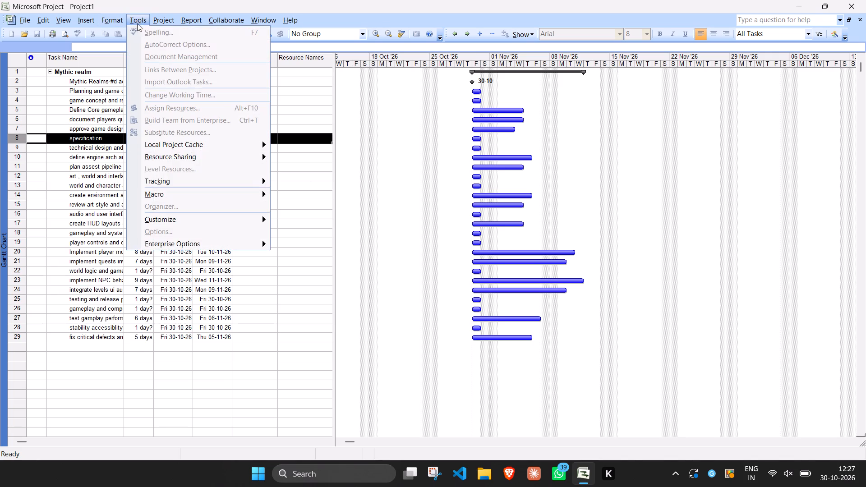
pyautogui.click(159, 85)
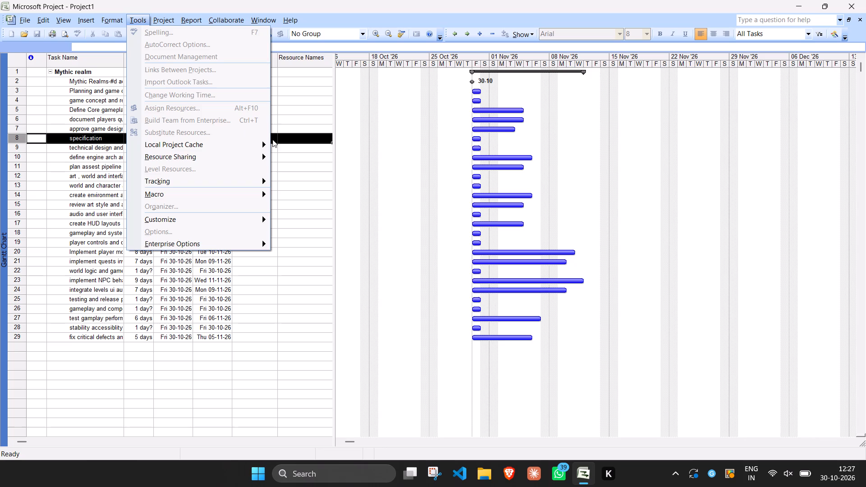
pyautogui.click(351, 151)
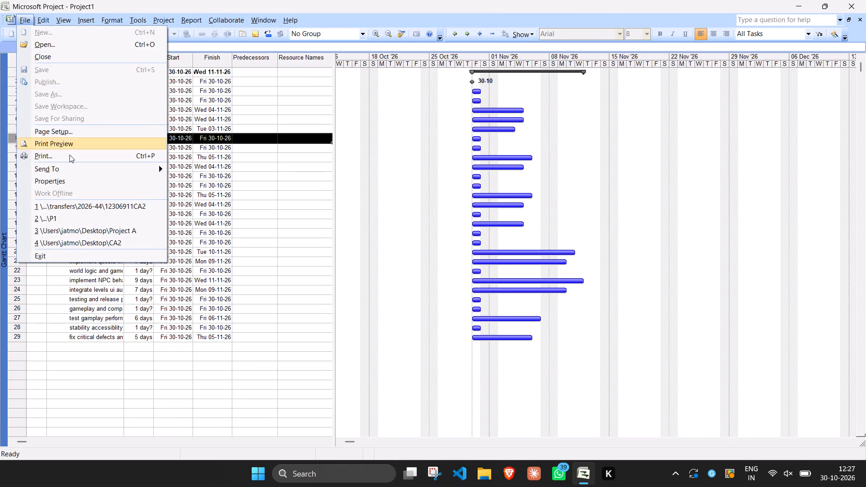
pyautogui.click(76, 177)
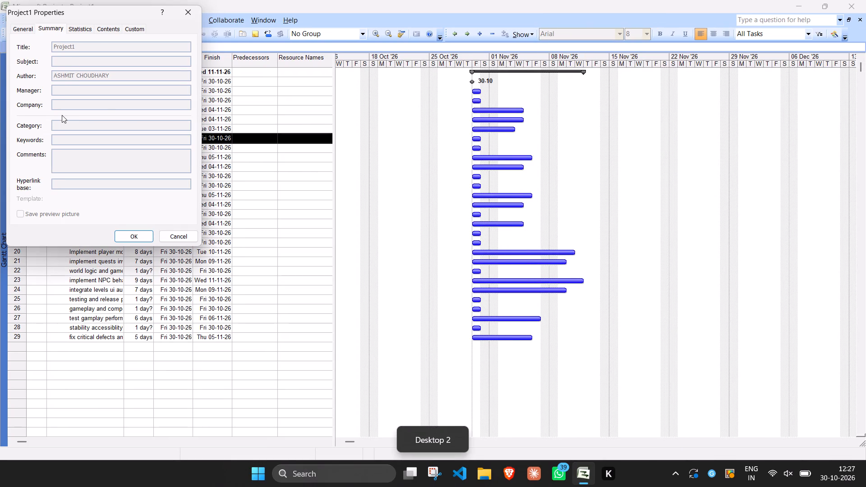
pyautogui.click(22, 26)
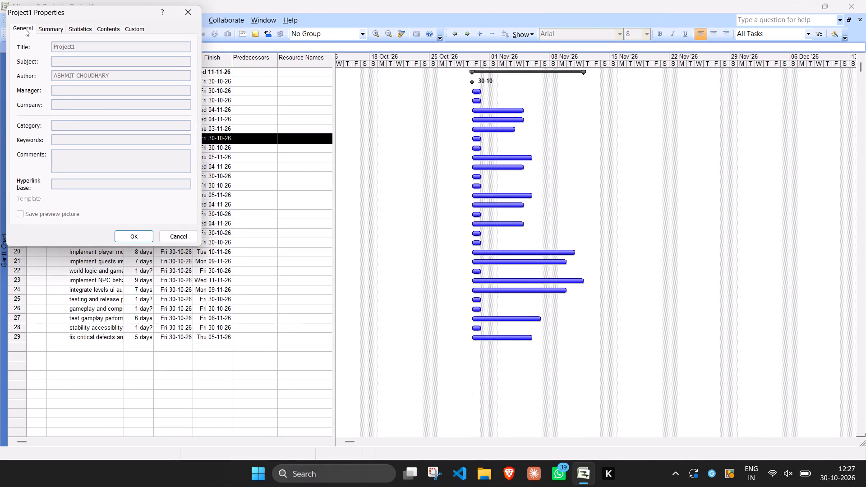
pyautogui.click(54, 176)
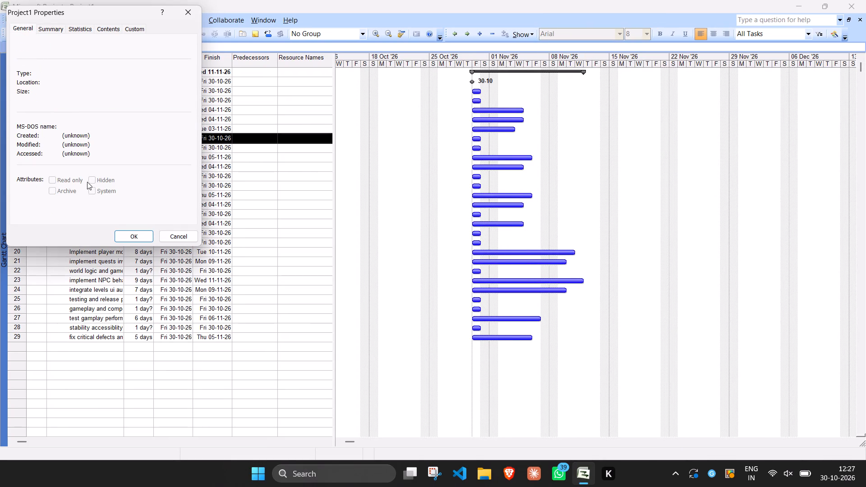
pyautogui.click(90, 181)
pyautogui.click(51, 26)
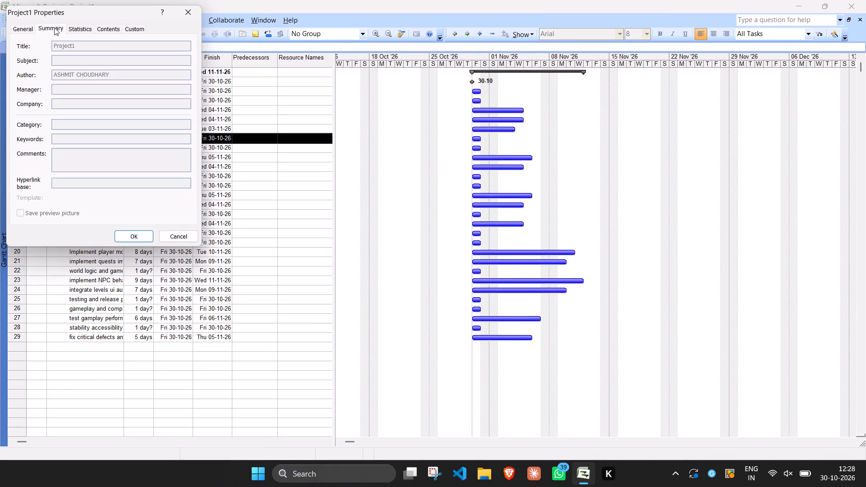
pyautogui.click(77, 28)
pyautogui.click(119, 31)
pyautogui.click(131, 30)
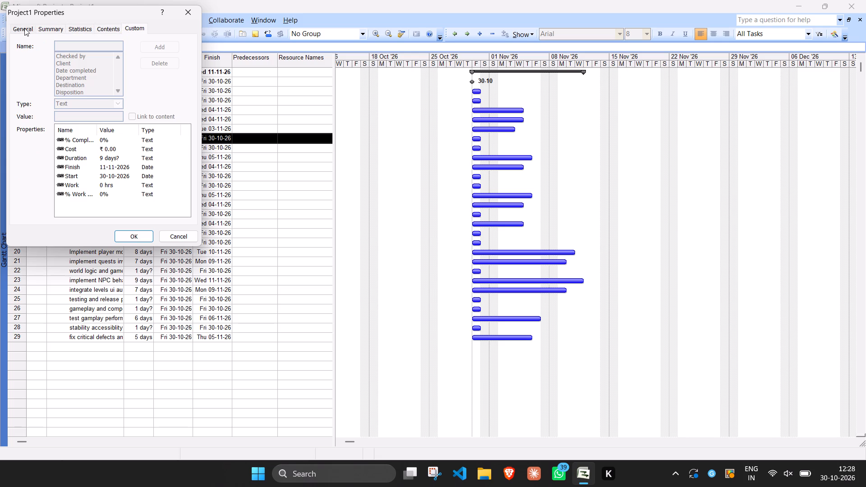
pyautogui.click(24, 28)
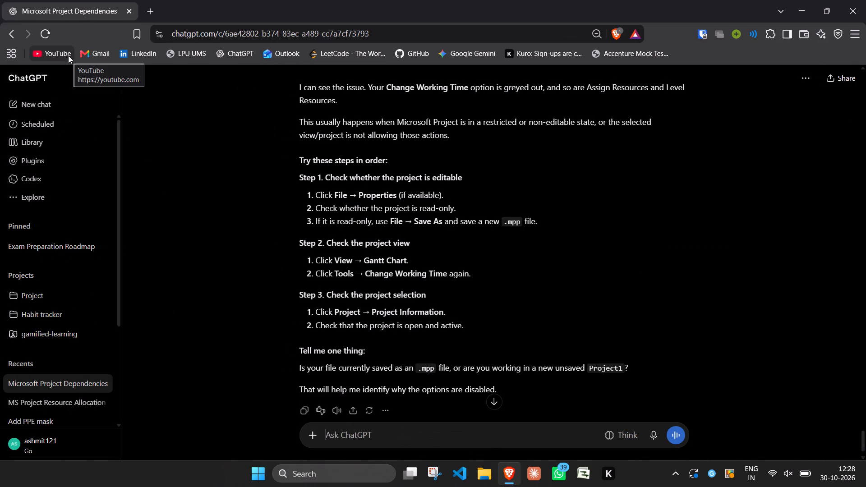
pyautogui.click(170, 237)
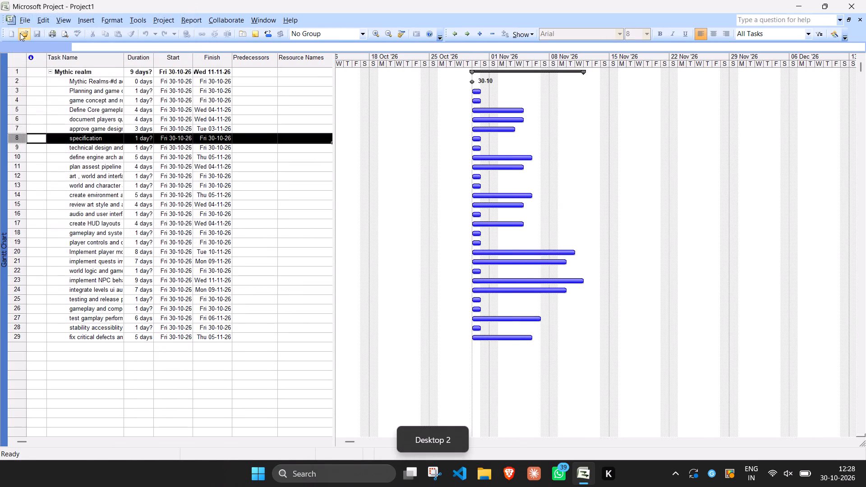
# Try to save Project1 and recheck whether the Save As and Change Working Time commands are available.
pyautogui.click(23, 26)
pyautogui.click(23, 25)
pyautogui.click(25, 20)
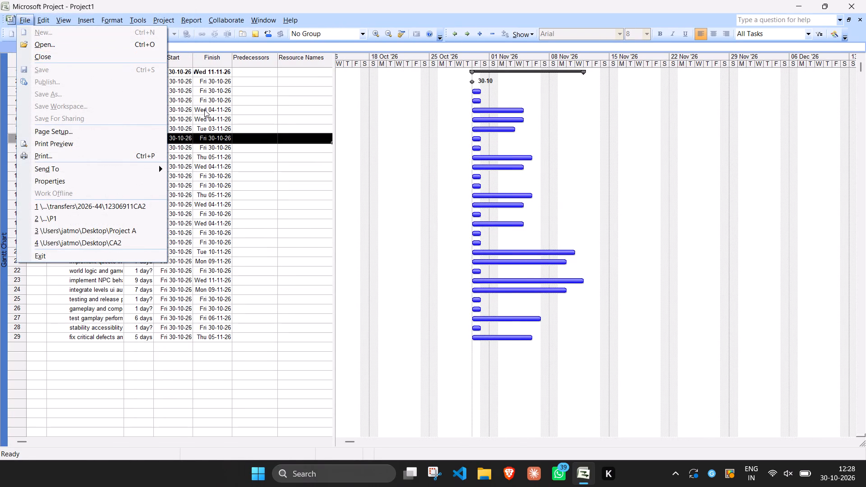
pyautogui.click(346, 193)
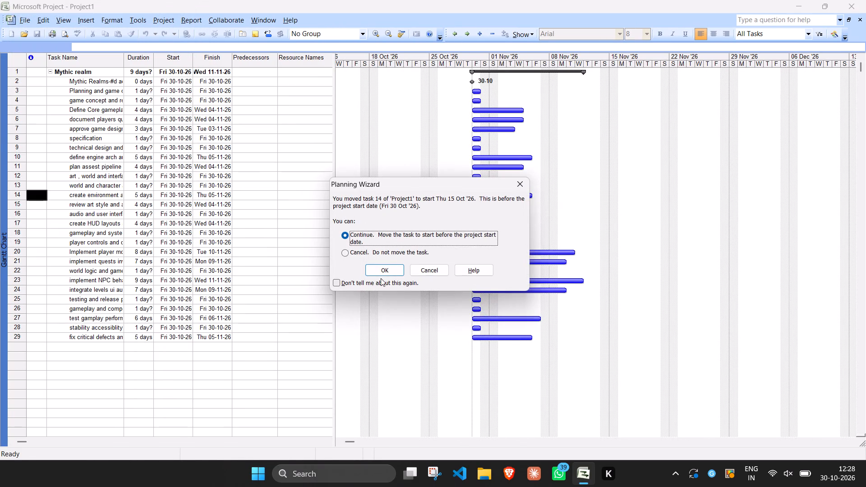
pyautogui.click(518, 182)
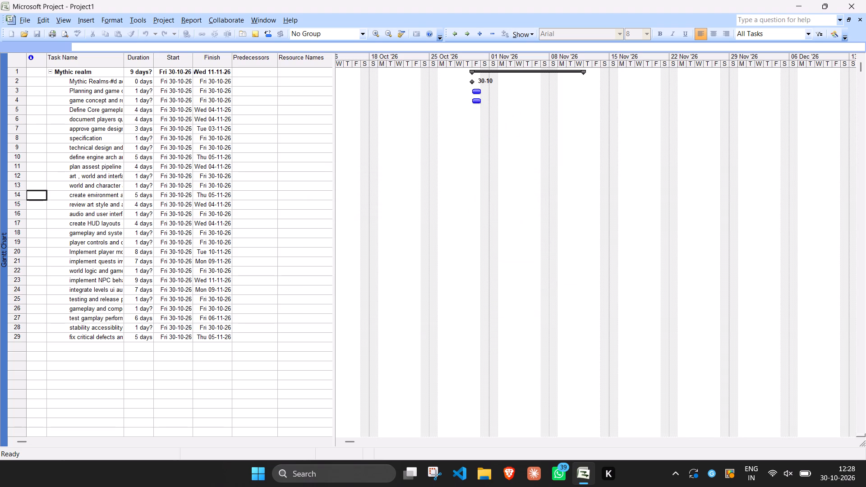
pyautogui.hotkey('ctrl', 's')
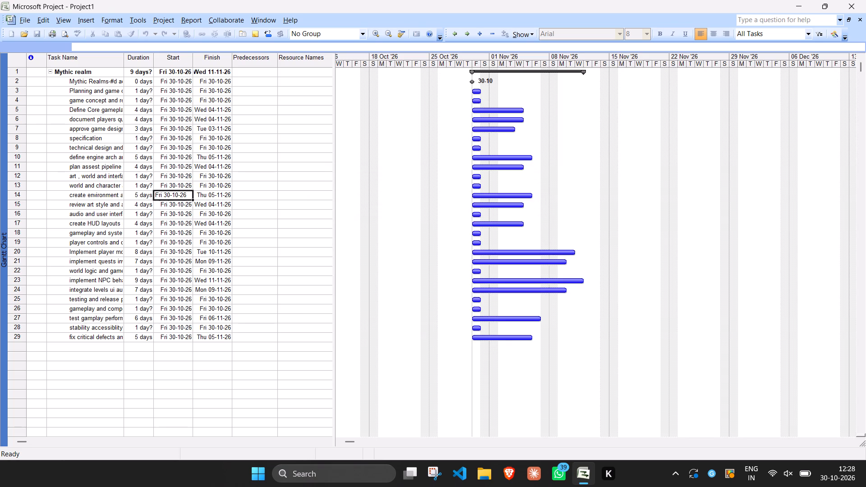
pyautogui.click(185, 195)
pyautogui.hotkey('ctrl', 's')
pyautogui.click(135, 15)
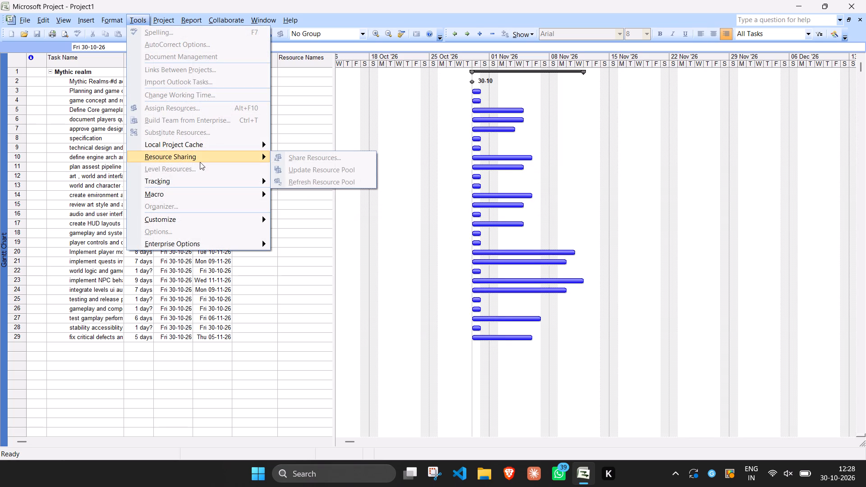
# Give the task table more width by moving the divider between it and the Gantt chart.
pyautogui.click(340, 117)
pyautogui.moveTo(336, 116); pyautogui.dragTo(401, 121)
pyautogui.click(520, 184)
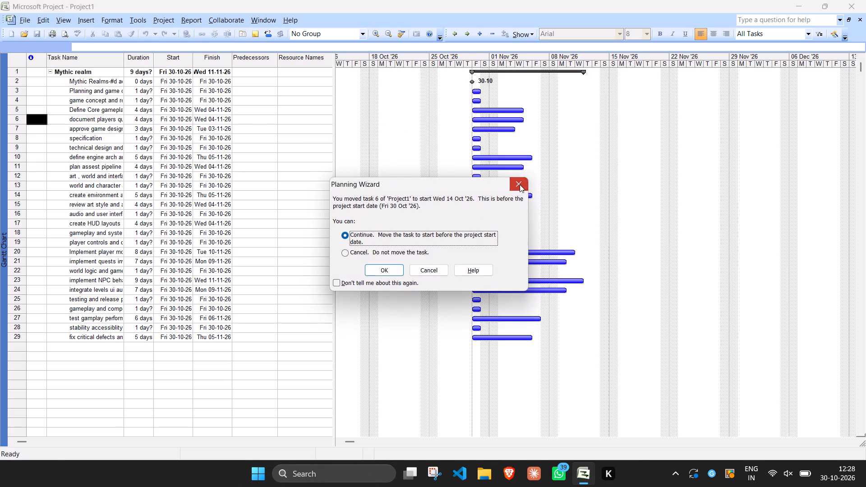
pyautogui.moveTo(335, 167); pyautogui.dragTo(405, 164)
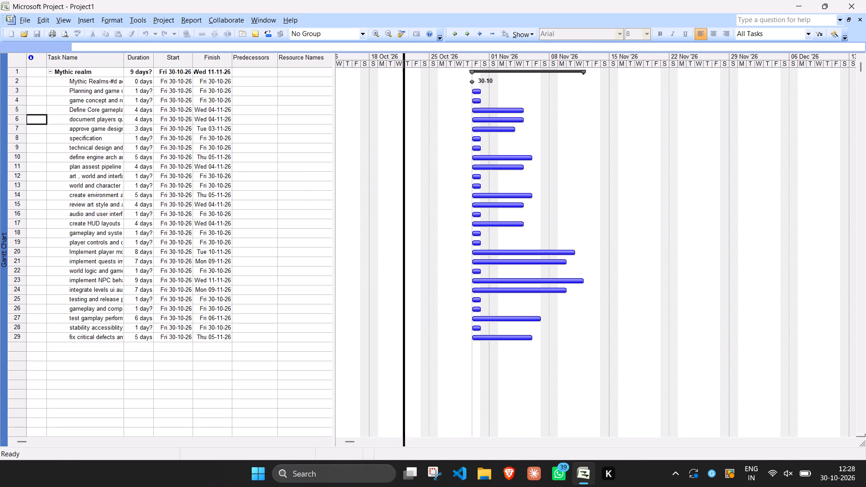
pyautogui.moveTo(405, 164); pyautogui.dragTo(415, 164)
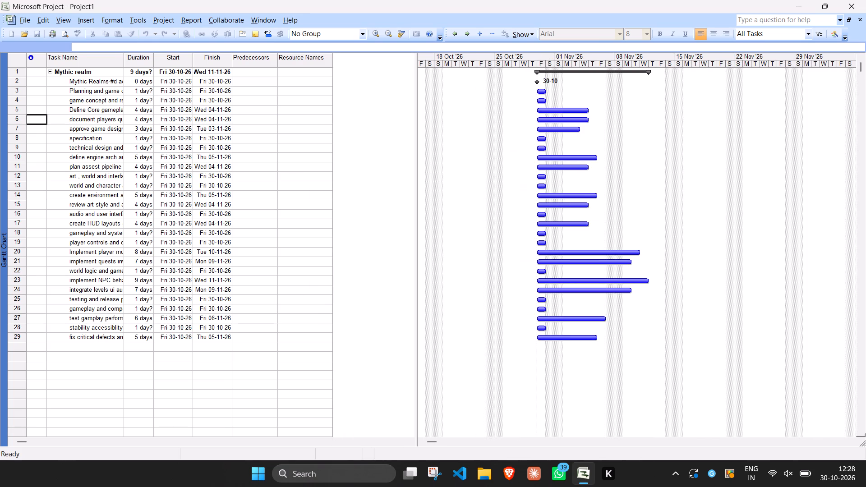
# Copy all 29 rows of the Mythic realm task table, from the indicator column through Predecessors.
pyautogui.click(28, 21)
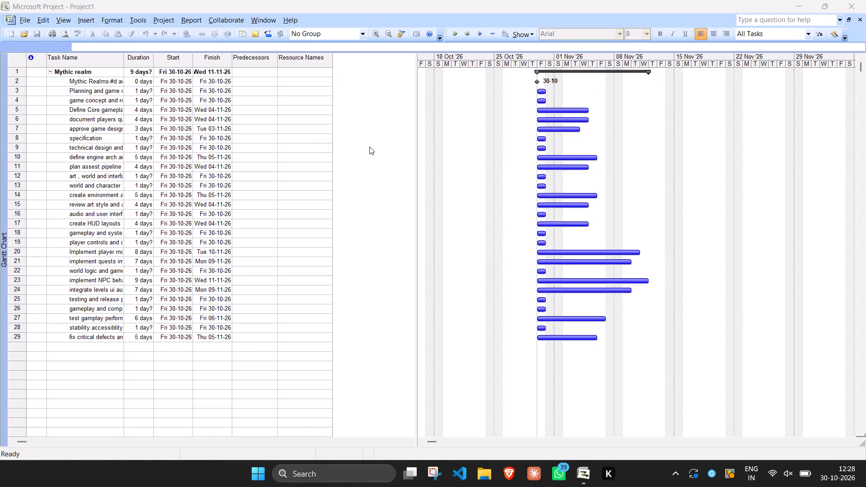
pyautogui.moveTo(37, 73); pyautogui.dragTo(158, 159)
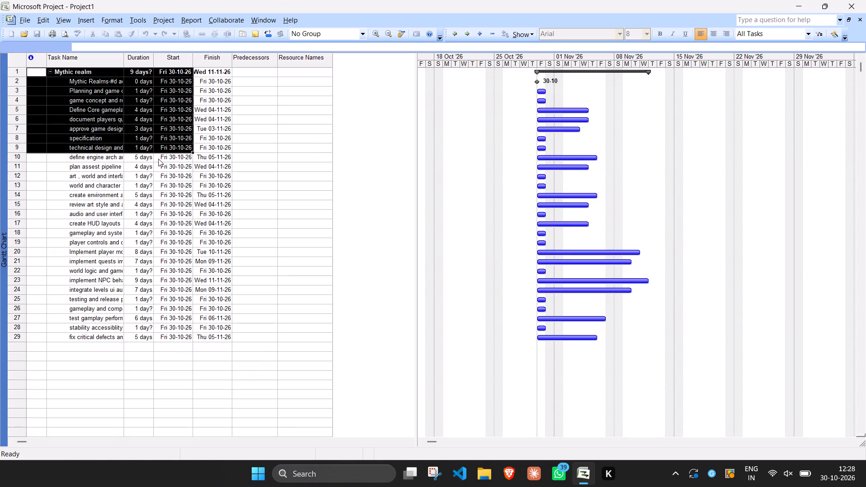
pyautogui.moveTo(158, 159); pyautogui.dragTo(238, 334)
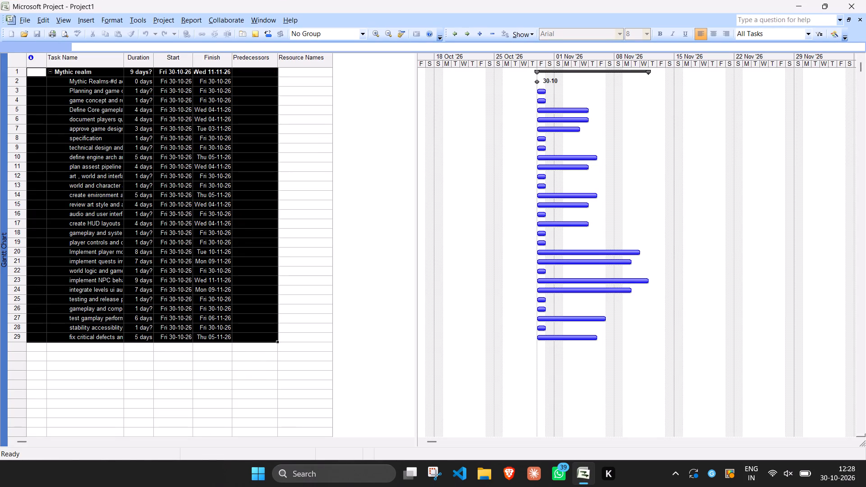
pyautogui.hotkey('ctrl', 'c')
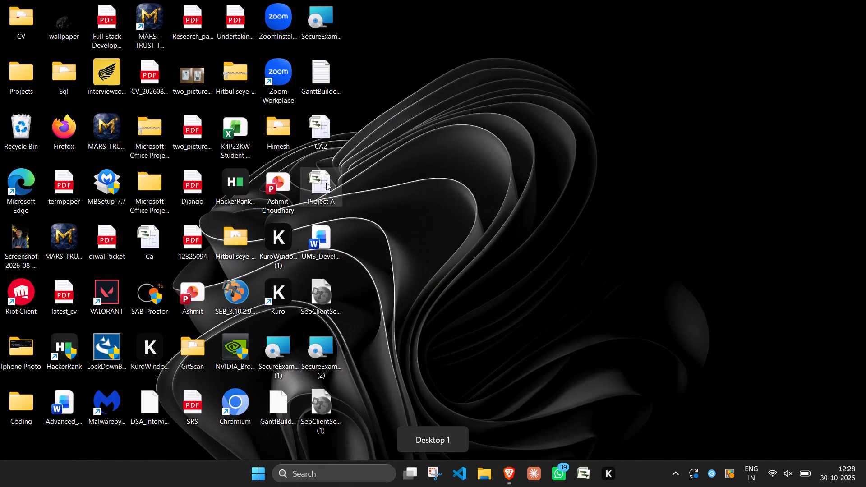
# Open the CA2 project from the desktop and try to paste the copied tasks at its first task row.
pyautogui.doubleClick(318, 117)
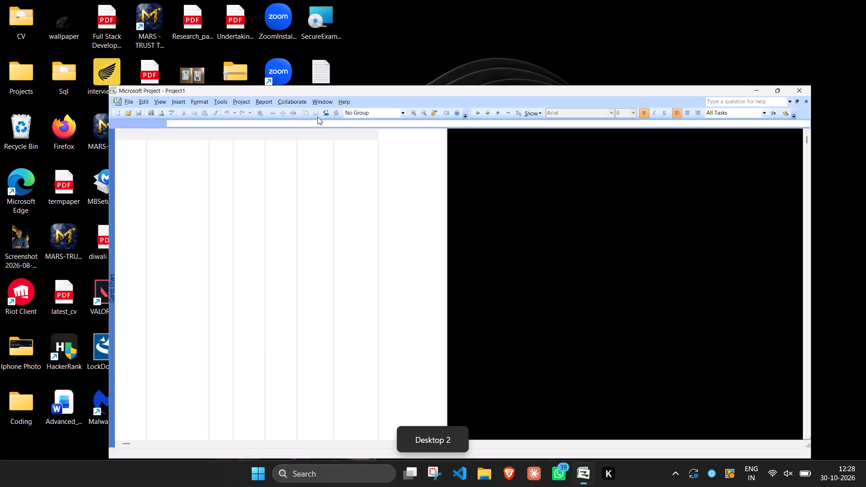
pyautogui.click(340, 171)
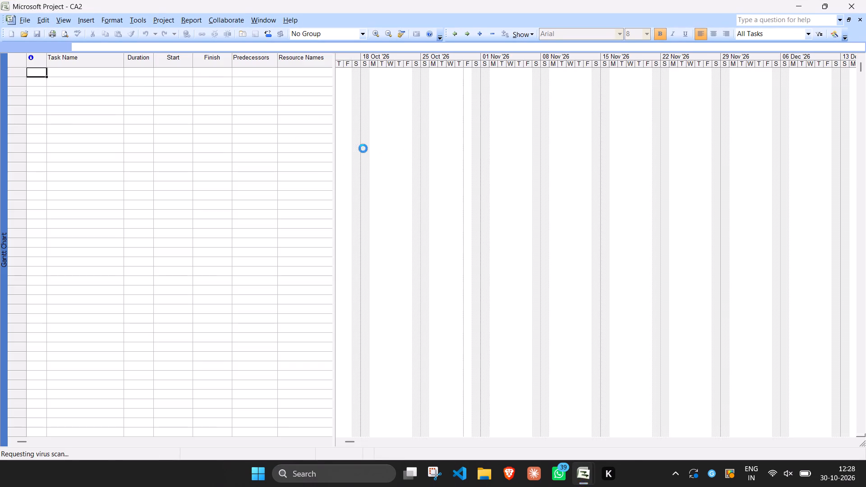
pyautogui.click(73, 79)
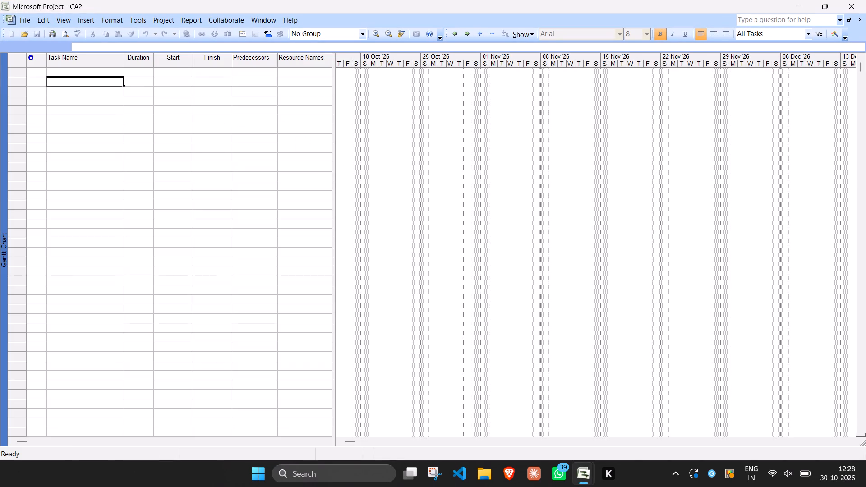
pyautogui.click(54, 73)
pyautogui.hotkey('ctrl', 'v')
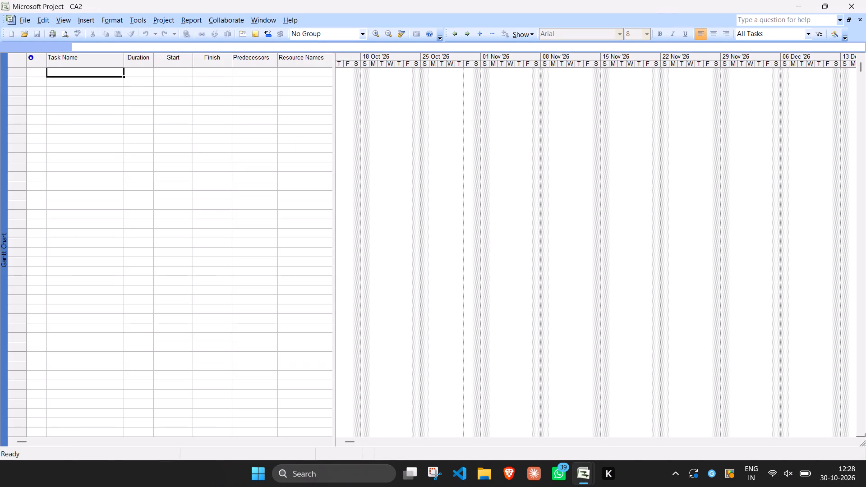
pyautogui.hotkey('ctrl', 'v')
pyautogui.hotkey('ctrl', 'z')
# Check whether the Change Working Time command is available in CA2.
pyautogui.click(136, 21)
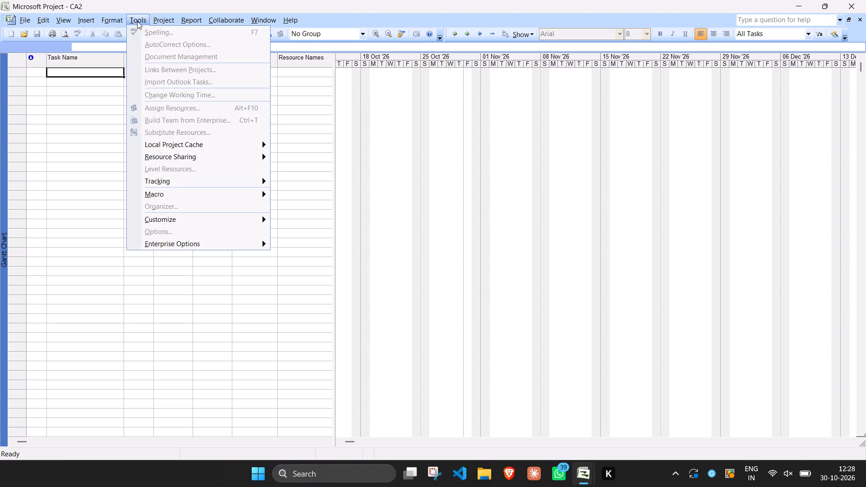
pyautogui.click(301, 98)
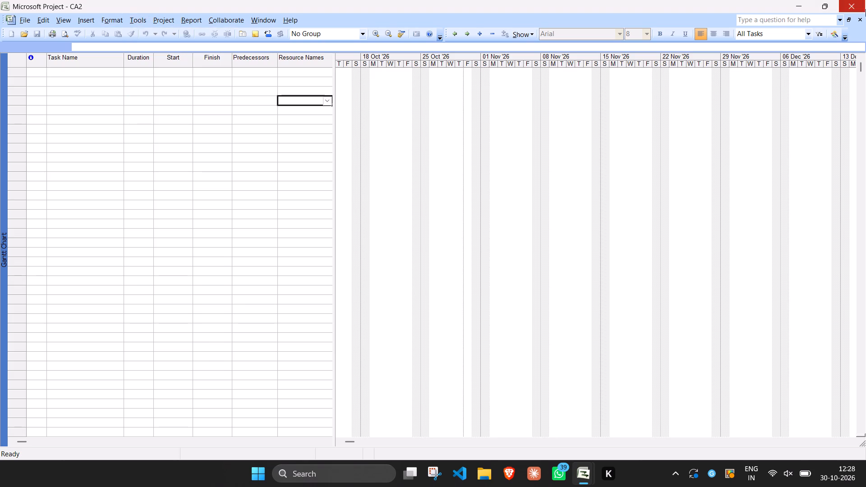
# Close Microsoft Project and relaunch it, continuing past the product key prompt without entering a key.
pyautogui.click(863, 8)
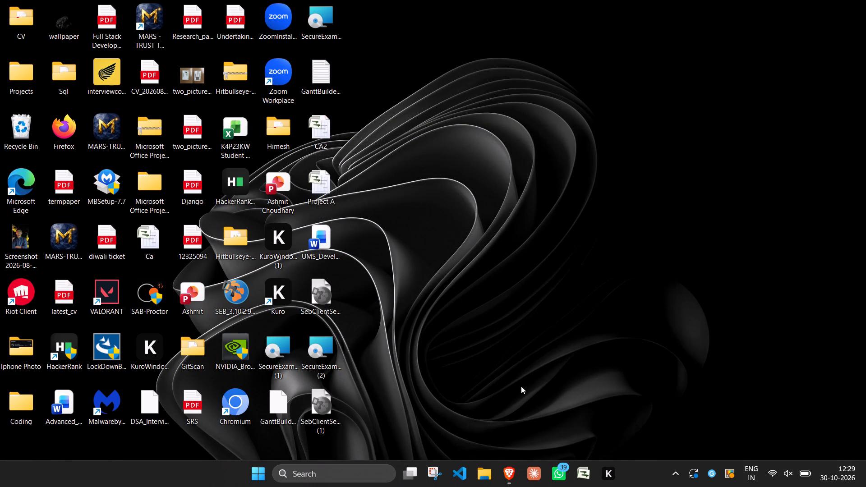
pyautogui.click(437, 234)
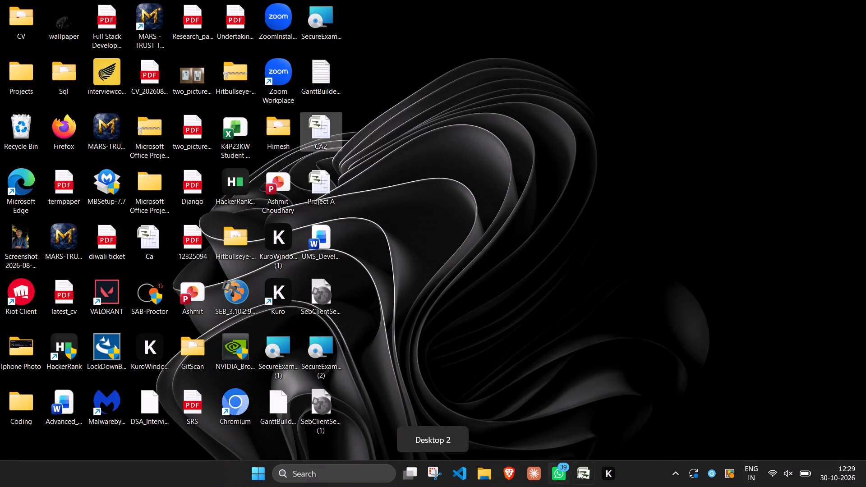
pyautogui.click(580, 471)
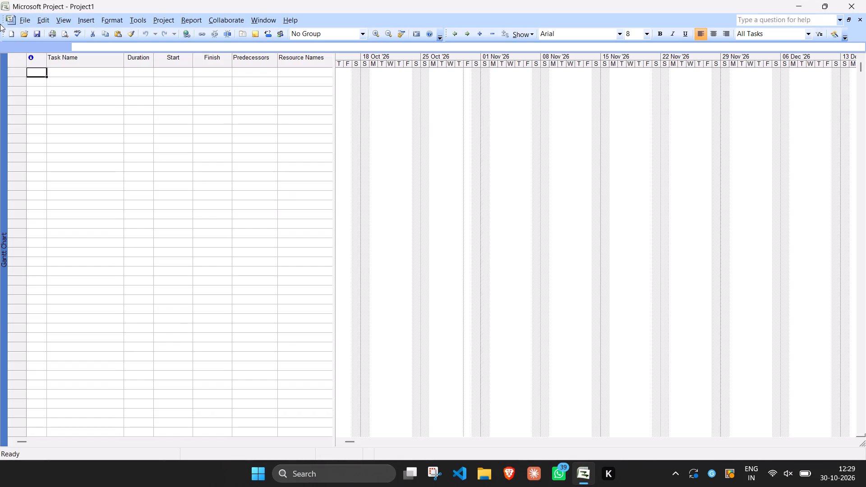
pyautogui.click(20, 14)
pyautogui.click(26, 22)
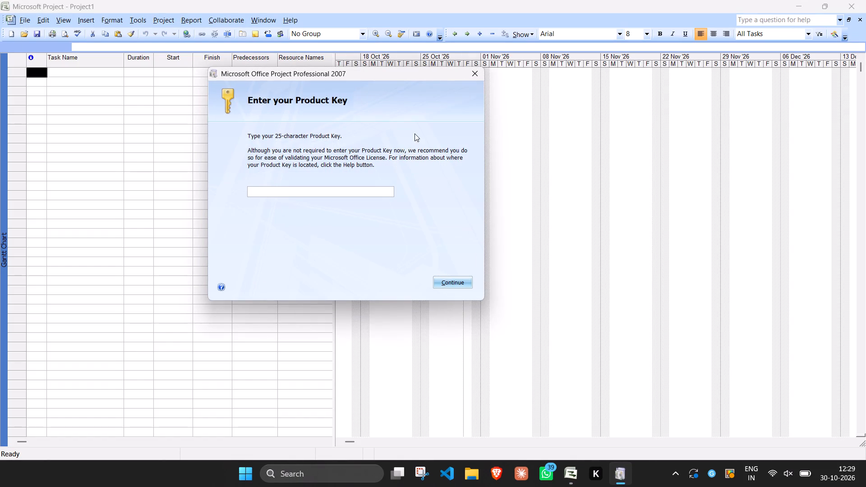
pyautogui.click(456, 276)
pyautogui.click(512, 280)
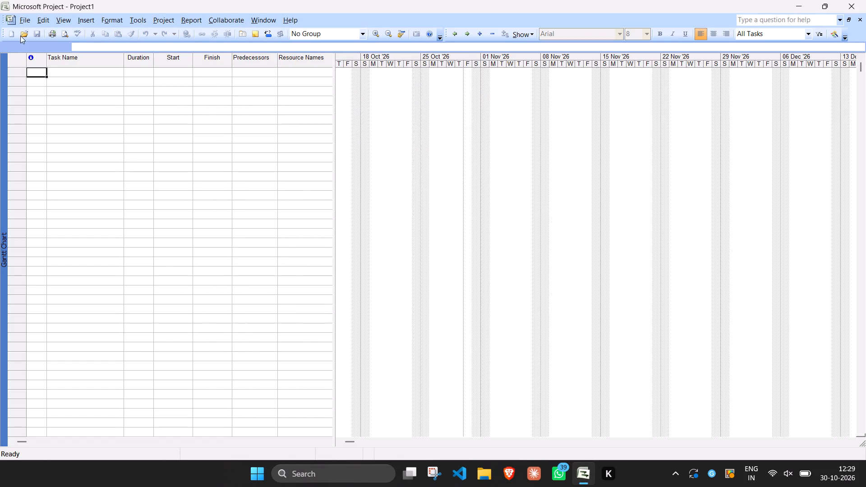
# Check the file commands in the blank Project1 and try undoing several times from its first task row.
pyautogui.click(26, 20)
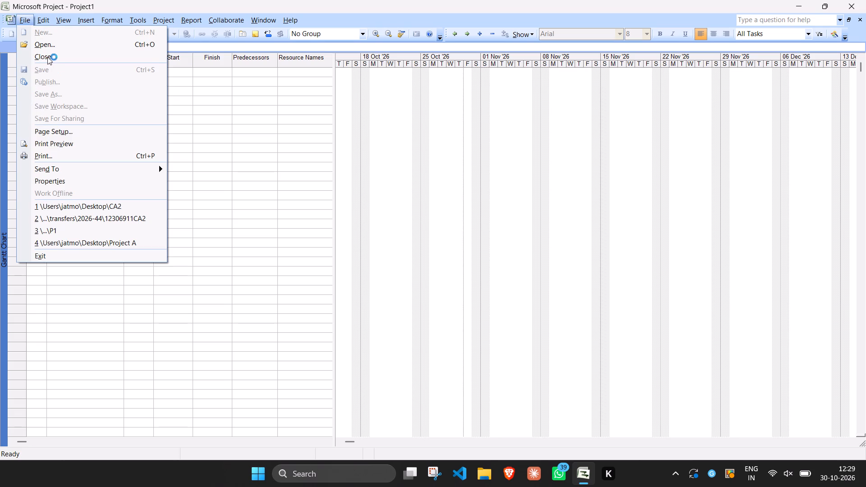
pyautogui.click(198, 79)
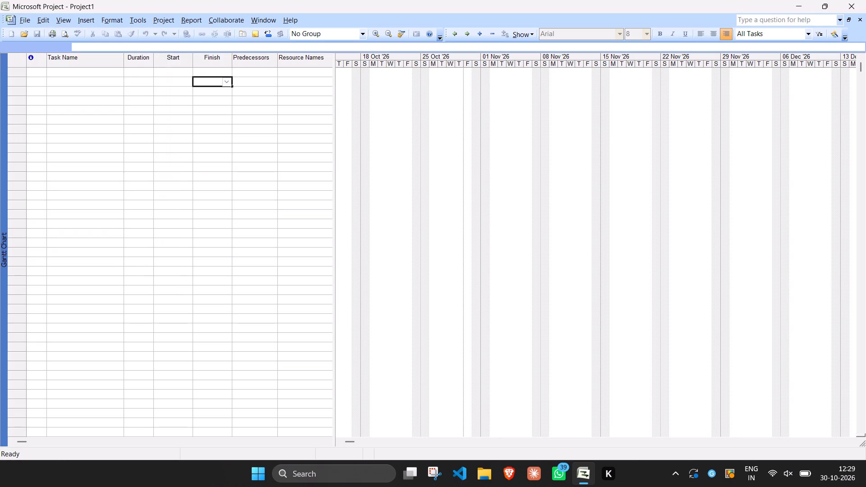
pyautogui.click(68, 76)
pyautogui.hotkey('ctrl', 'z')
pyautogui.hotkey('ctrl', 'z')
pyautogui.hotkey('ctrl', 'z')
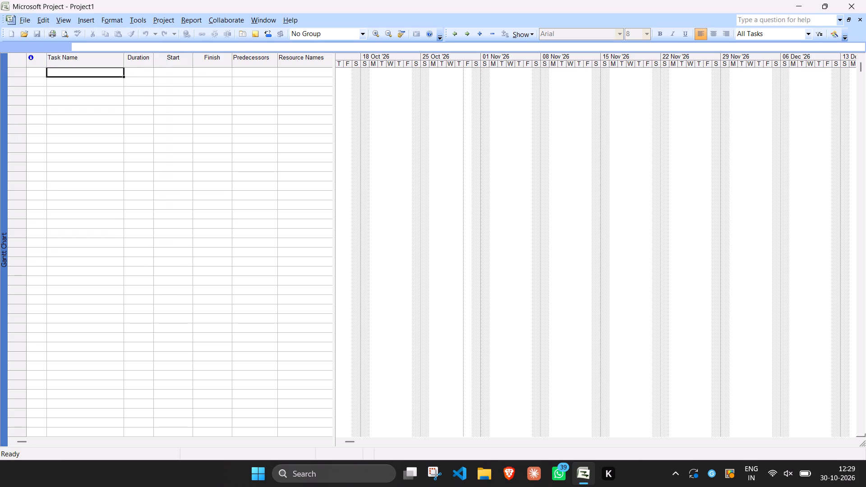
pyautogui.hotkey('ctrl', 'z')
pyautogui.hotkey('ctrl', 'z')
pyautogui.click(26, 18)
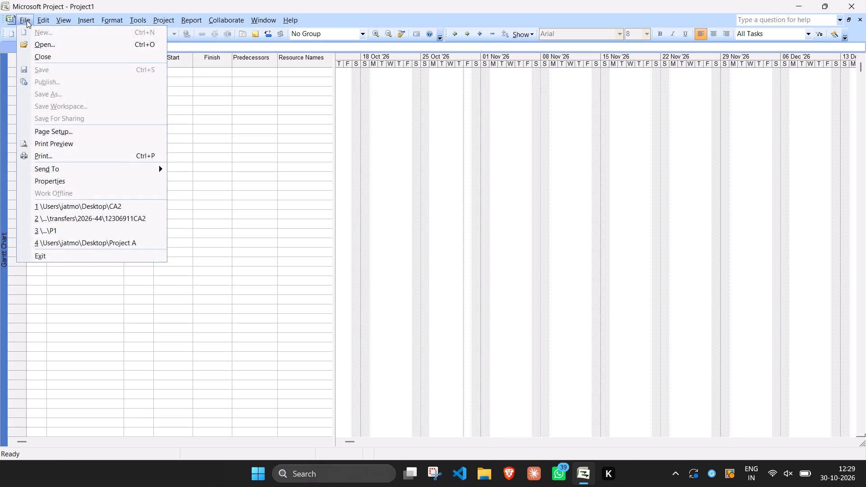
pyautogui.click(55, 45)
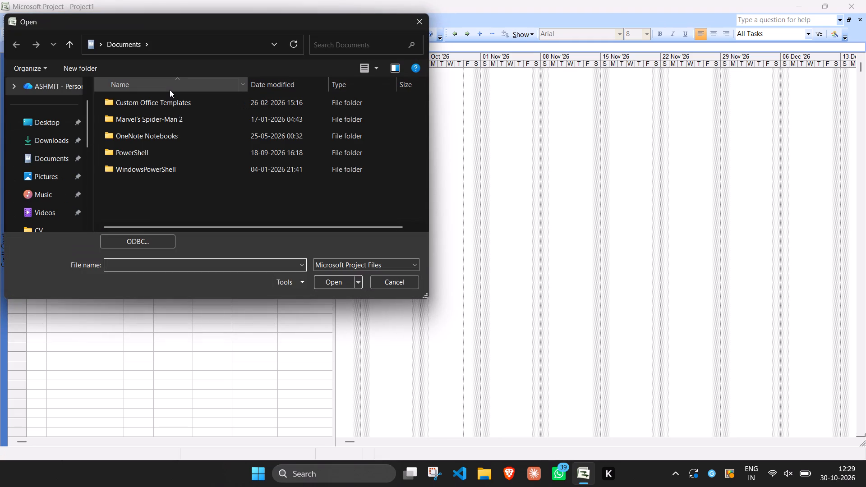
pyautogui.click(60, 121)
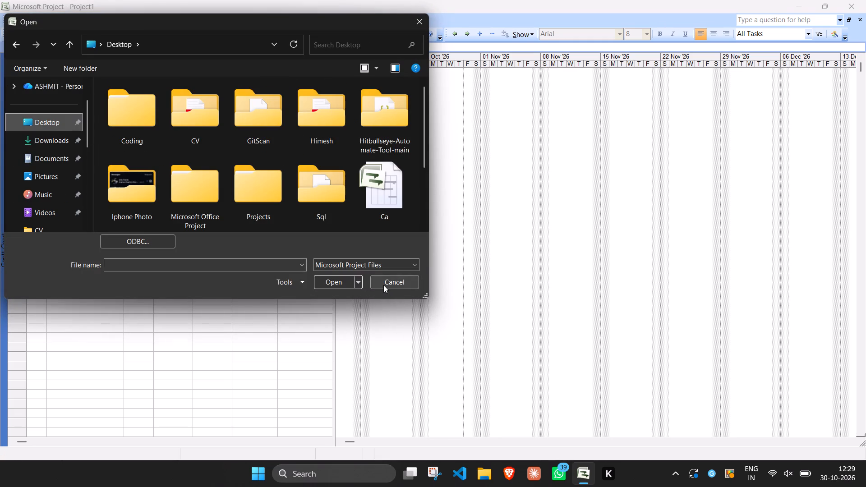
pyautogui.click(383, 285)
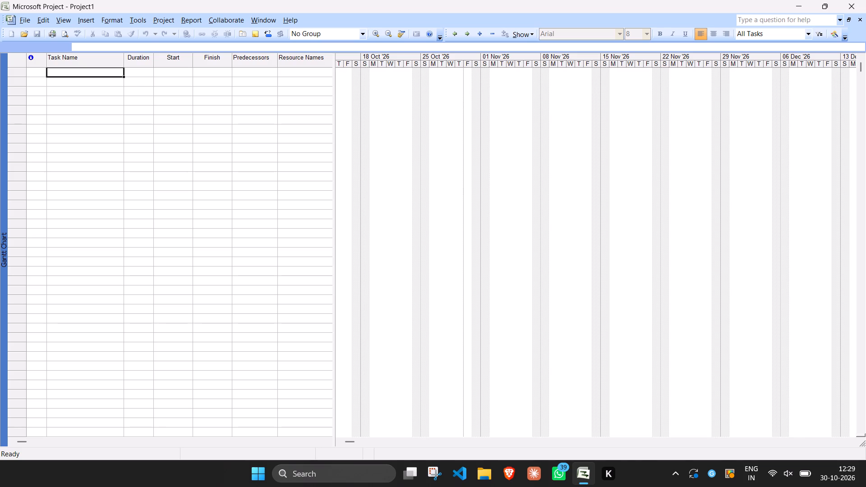
# Enter "Mythic" and "Mythic Realsm 3rd action" as the first two tasks of Project1.
pyautogui.write('Mythic')
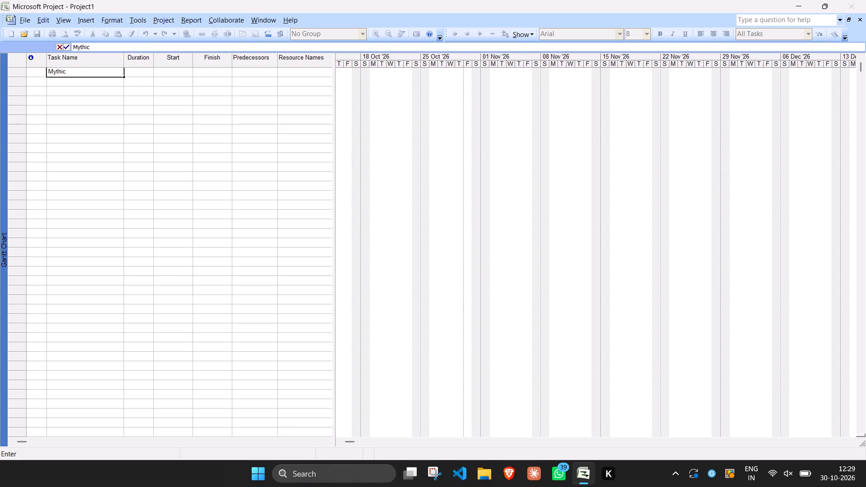
pyautogui.press('BackSpace')
pyautogui.press('BackSpace')
pyautogui.press('BackSpace')
pyautogui.press('BackSpace')
pyautogui.press('BackSpace')
pyautogui.write('ythic')
pyautogui.press('Return')
pyautogui.write('Mythic')
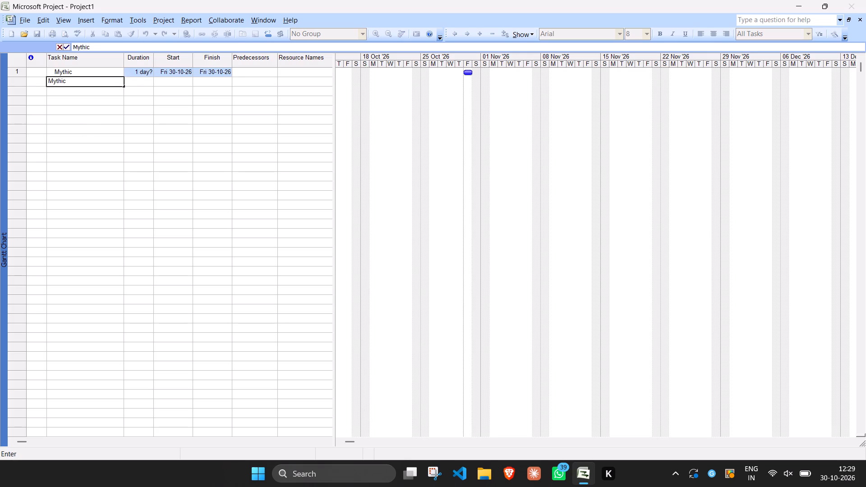
pyautogui.press('space')
pyautogui.write('Realsm')
pyautogui.press('space')
pyautogui.write('3rd action')
pyautogui.press('Return')
# Add "planning and game" as task 3 in the next empty Task Name row.
pyautogui.write('pal')
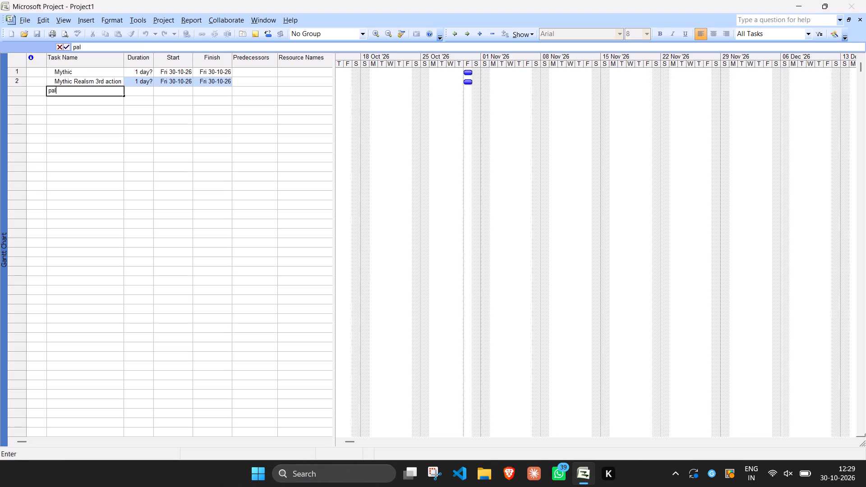
pyautogui.press('BackSpace')
pyautogui.press('l')
pyautogui.press('BackSpace')
pyautogui.press('BackSpace')
pyautogui.write('lanning and game')
pyautogui.press('Return')
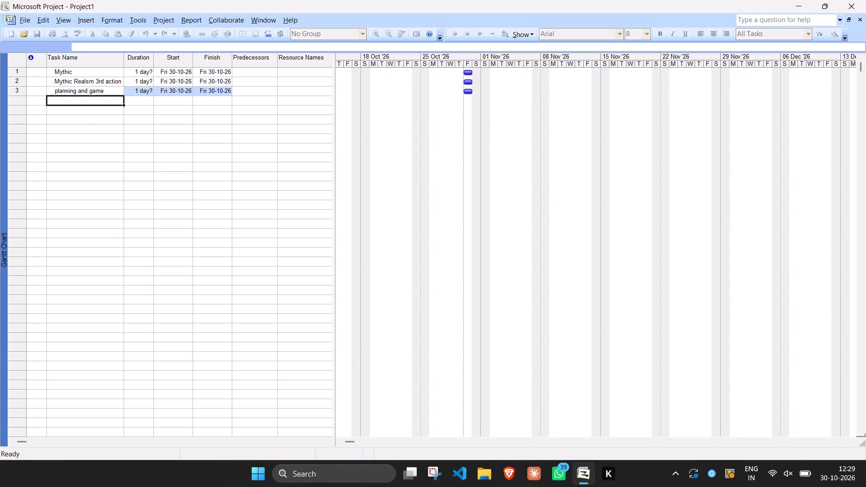
# Add "game concept and req" as task 4 below the planning task.
pyautogui.write('gamec')
pyautogui.press('BackSpace')
pyautogui.press('space')
pyautogui.write('coon')
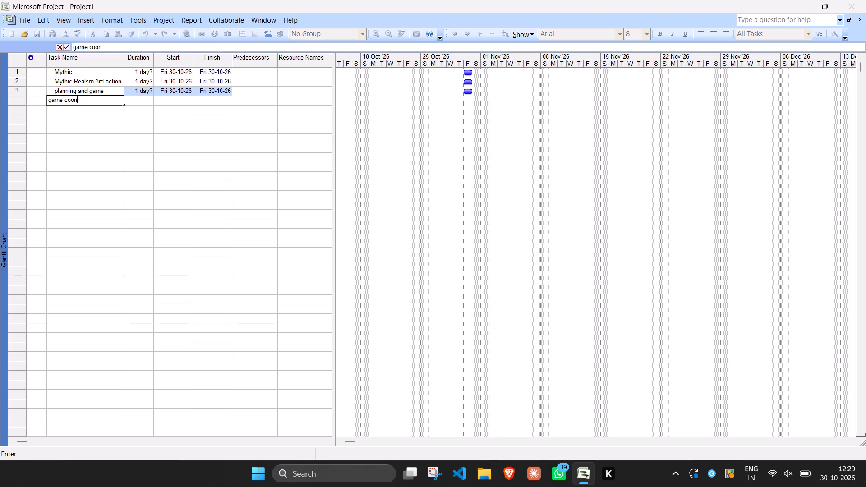
pyautogui.press('BackSpace')
pyautogui.press('BackSpace')
pyautogui.write('ncept and rewq')
pyautogui.press('BackSpace')
pyautogui.press('BackSpace')
pyautogui.press('q')
pyautogui.press('Return')
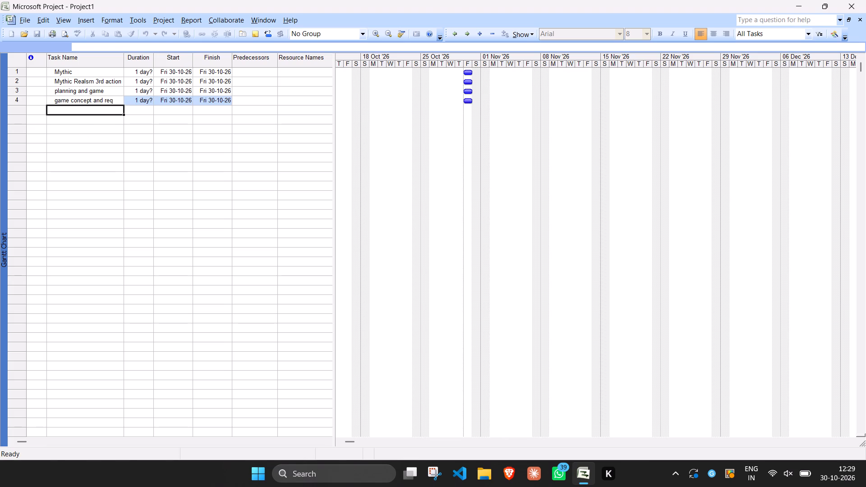
# Add "define core gameplay" as task 5 in the task list.
pyautogui.write('define core gamepka')
pyautogui.press('BackSpace')
pyautogui.press('BackSpace')
pyautogui.write('lay')
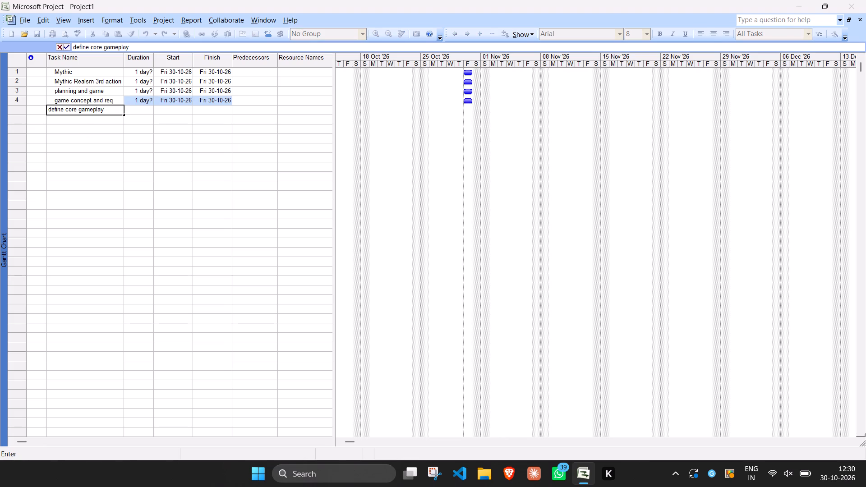
pyautogui.press('Return')
# Add "document player" as task 6 below the core gameplay task.
pyautogui.write('document')
pyautogui.press('space')
pyautogui.write('plater')
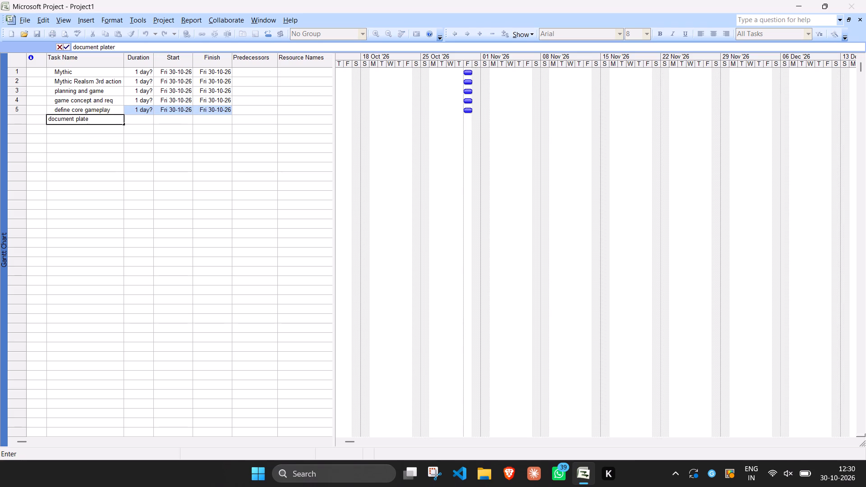
pyautogui.press('BackSpace')
pyautogui.press('BackSpace')
pyautogui.press('BackSpace')
pyautogui.write('ter')
pyautogui.press('BackSpace')
pyautogui.press('BackSpace')
pyautogui.press('BackSpace')
pyautogui.write('yer')
pyautogui.press('Return')
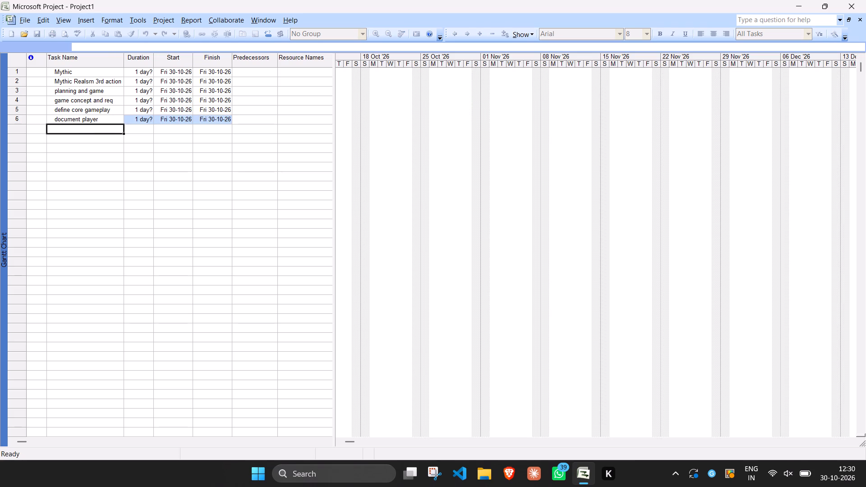
# Add "approve game" and "tech design and production" as tasks 7 and 8.
pyautogui.write('approve')
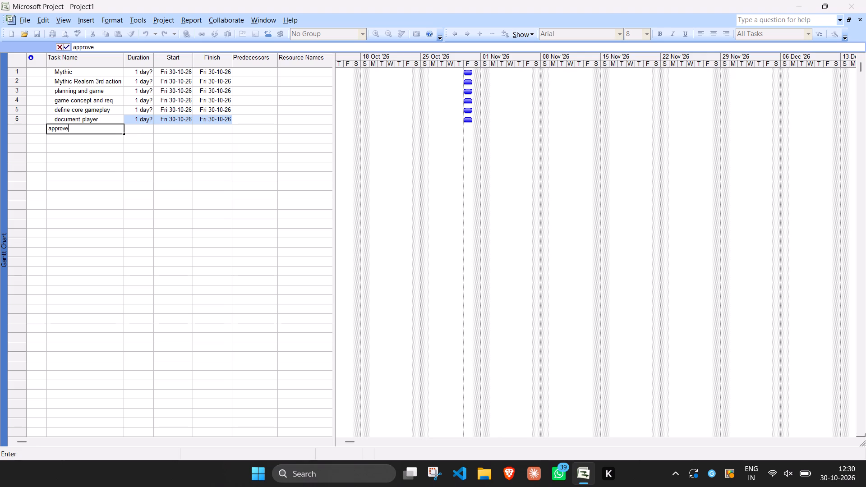
pyautogui.press('space')
pyautogui.write('game')
pyautogui.press('space')
pyautogui.press('Return')
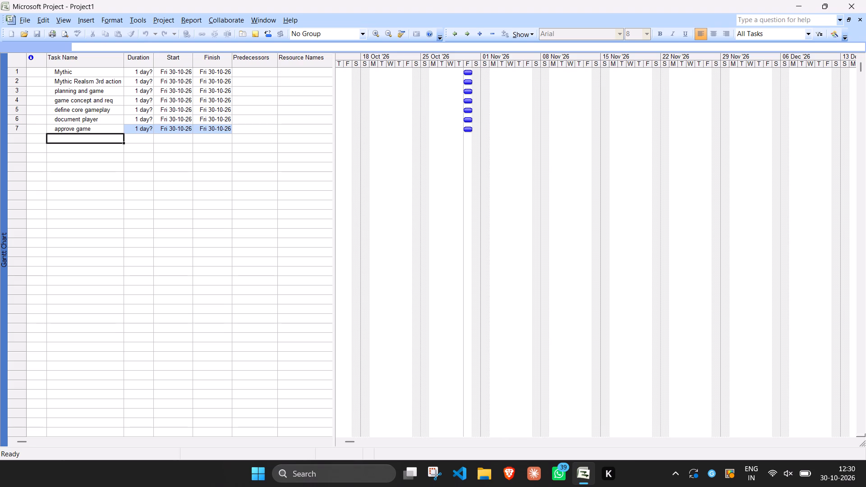
pyautogui.write('tech design and production')
pyautogui.press('Return')
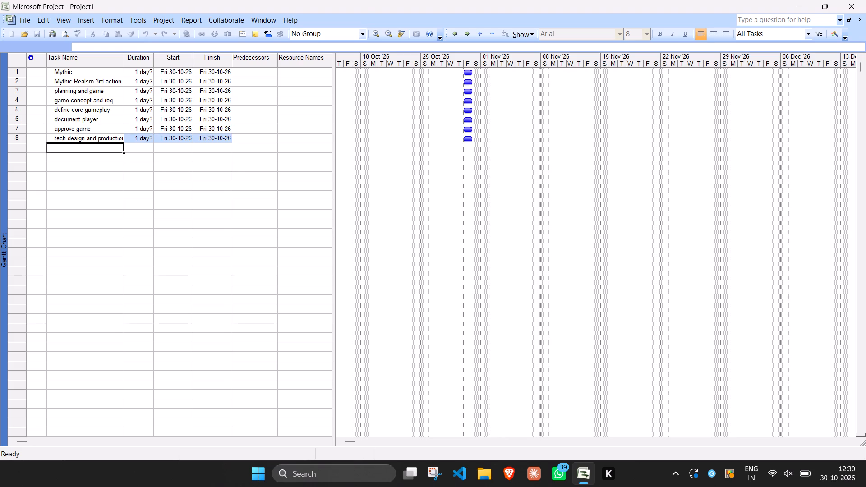
# Add "define engine and arch" as task 9 below the tech design task.
pyautogui.write('degind')
pyautogui.press('BackSpace')
pyautogui.press('BackSpace')
pyautogui.press('BackSpace')
pyautogui.press('BackSpace')
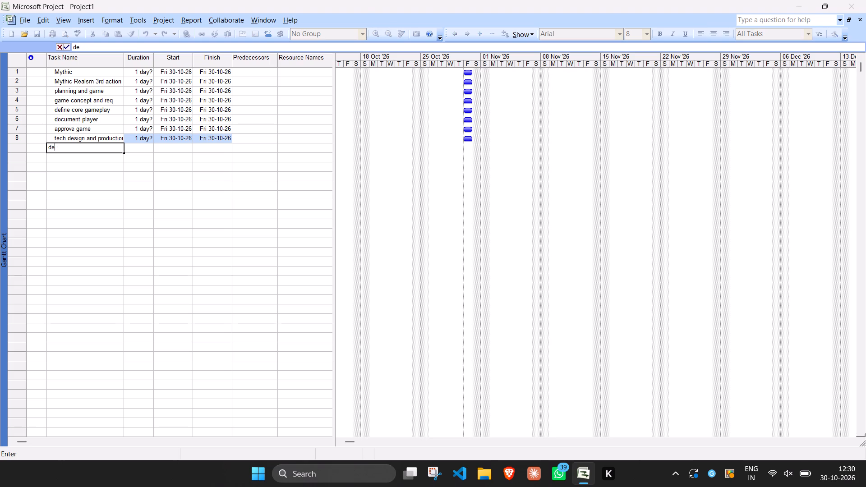
pyautogui.write('fine engine and arch')
pyautogui.press('Return')
# Add "plan asses pipeline" as task 10 in the next empty row.
pyautogui.write('plan asses piep')
pyautogui.press('BackSpace')
pyautogui.press('BackSpace')
pyautogui.write('pieli')
pyautogui.press('BackSpace')
pyautogui.press('BackSpace')
pyautogui.press('BackSpace')
pyautogui.press('e')
pyautogui.press('BackSpace')
pyautogui.press('BackSpace')
pyautogui.write('eline')
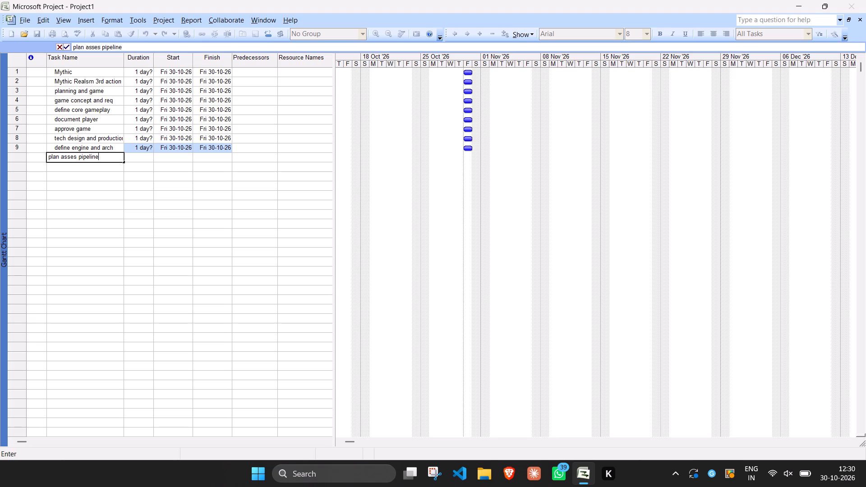
pyautogui.press('Return')
# Add "art world and interface" as task 11 below the pipeline task.
pyautogui.press('w')
pyautogui.press('BackSpace')
pyautogui.write('at wo')
pyautogui.press('BackSpace')
pyautogui.press('BackSpace')
pyautogui.press('BackSpace')
pyautogui.press('BackSpace')
pyautogui.write('rt work')
pyautogui.press('BackSpace')
pyautogui.press('BackSpace')
pyautogui.press('r')
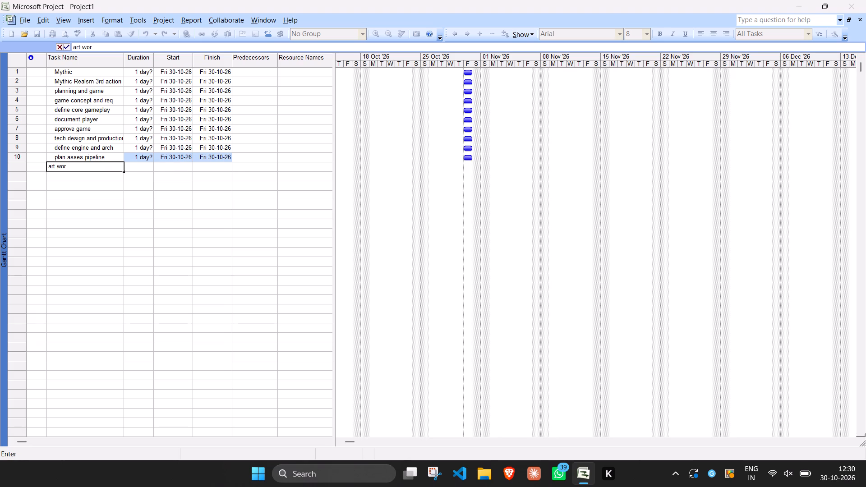
pyautogui.write('ld and interface')
pyautogui.press('Return')
# Add "world and character" and "create environment and character" as tasks 12 and 13.
pyautogui.write('wor')
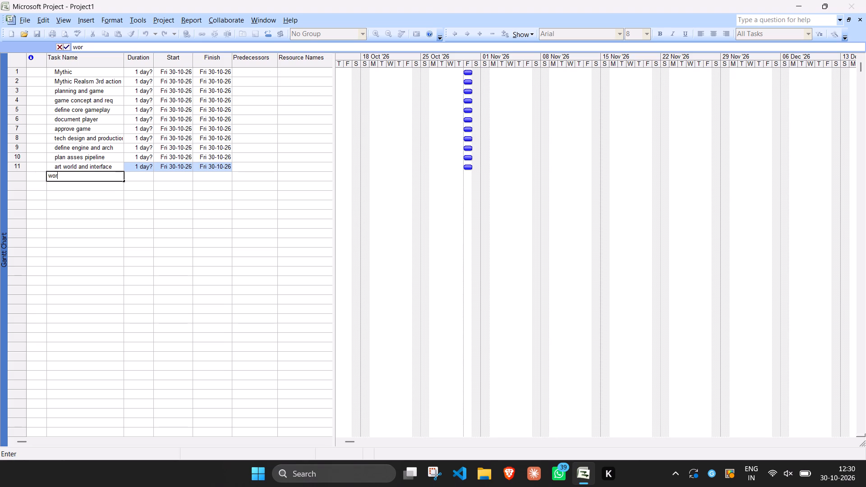
pyautogui.press('space')
pyautogui.press('BackSpace')
pyautogui.write('ld and a')
pyautogui.press('BackSpace')
pyautogui.write('character')
pyautogui.press('space')
pyautogui.press('Return')
pyautogui.write('create environment')
pyautogui.press('space')
pyautogui.write('and character')
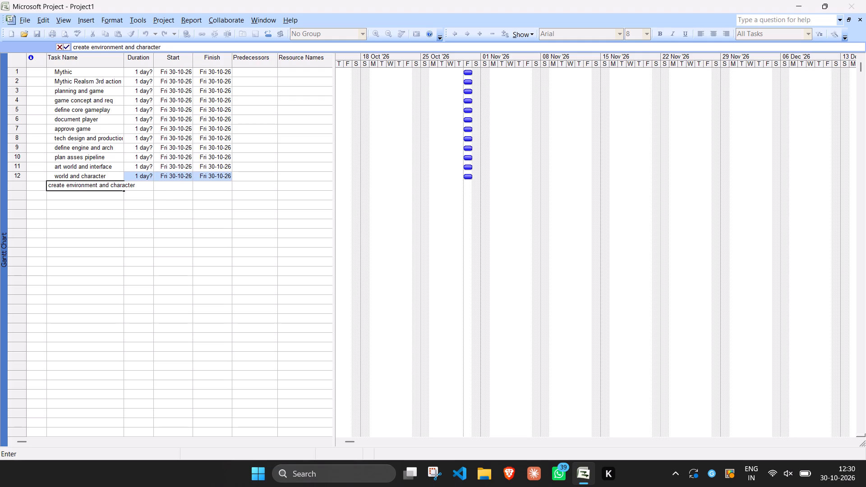
pyautogui.press('Return')
# Add "review art style" and "audio and user interface" as tasks 14 and 15.
pyautogui.write('review')
pyautogui.press('space')
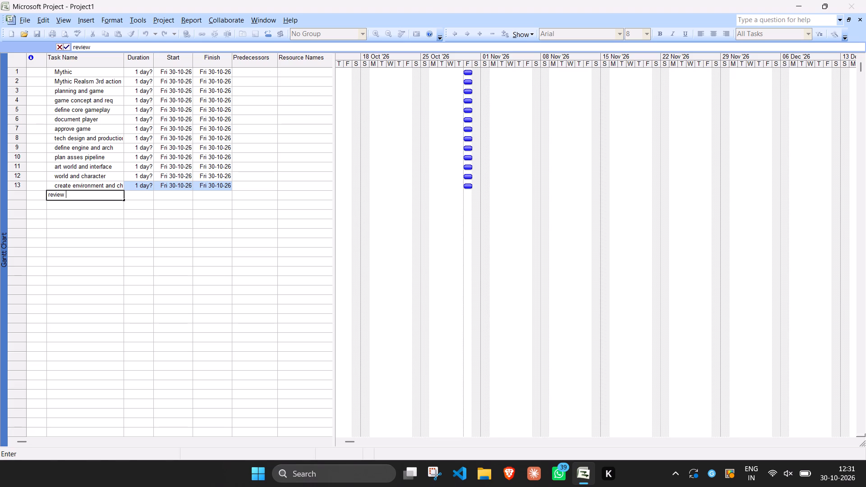
pyautogui.write('art style')
pyautogui.press('Return')
pyautogui.write('audio and user')
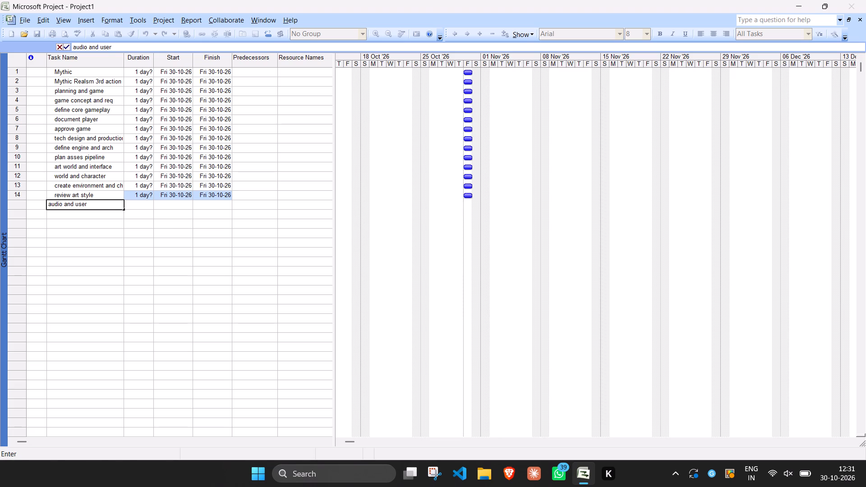
pyautogui.press('space')
pyautogui.write('interface')
pyautogui.press('Return')
# Add "creat hud layout and sound" as task 16 below the audio and user interface task.
pyautogui.write('creat hud an')
pyautogui.press('BackSpace')
pyautogui.press('BackSpace')
pyautogui.write('layout and rou')
pyautogui.press('BackSpace')
pyautogui.press('BackSpace')
pyautogui.press('BackSpace')
pyautogui.write('soud')
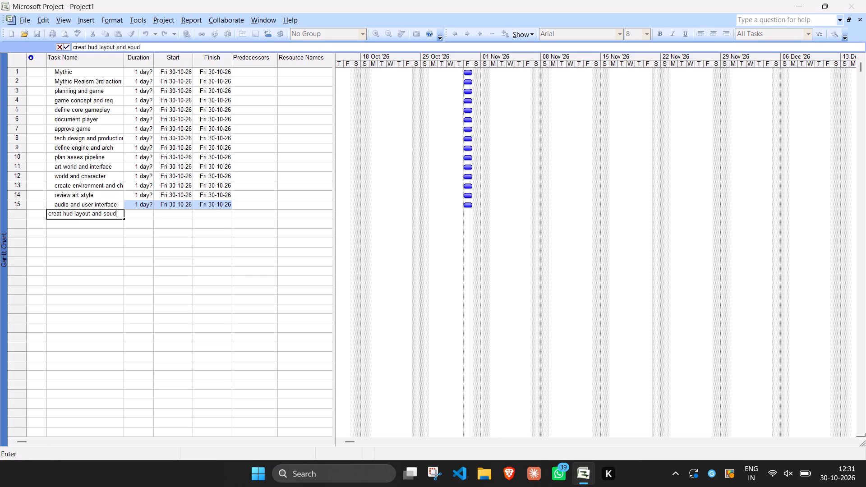
pyautogui.press('BackSpace')
pyautogui.write('nd')
pyautogui.press('space')
pyautogui.press('Return')
# Add "gameplay and system" as task 17 in the next empty row.
pyautogui.write('gameplay nad sys')
pyautogui.press('BackSpace')
pyautogui.press('BackSpace')
pyautogui.press('BackSpace')
pyautogui.press('BackSpace')
pyautogui.press('BackSpace')
pyautogui.press('BackSpace')
pyautogui.press('BackSpace')
pyautogui.write('and system')
pyautogui.press('space')
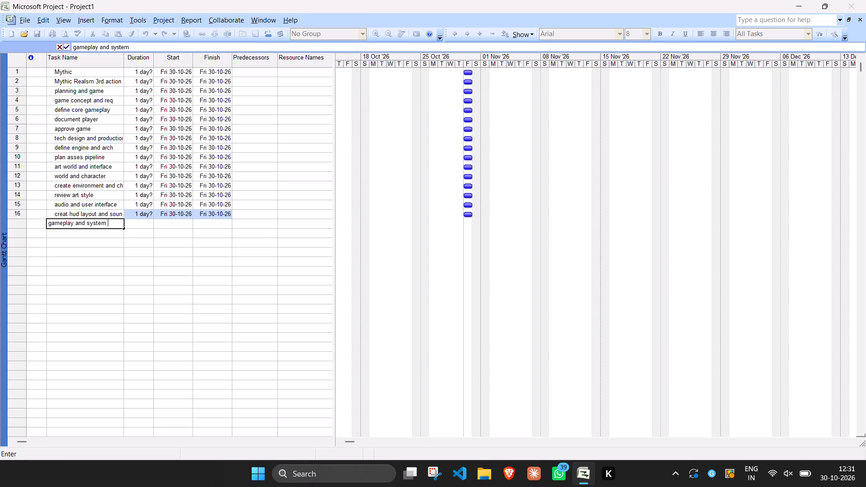
pyautogui.press('Return')
# Add "player control and combat" as task 18 below the gameplay and system task.
pyautogui.write('okayer')
pyautogui.press('space')
pyautogui.press('BackSpace')
pyautogui.press('BackSpace')
pyautogui.press('BackSpace')
pyautogui.press('BackSpace')
pyautogui.press('BackSpace')
pyautogui.press('BackSpace')
pyautogui.press('BackSpace')
pyautogui.press('BackSpace')
pyautogui.press('BackSpace')
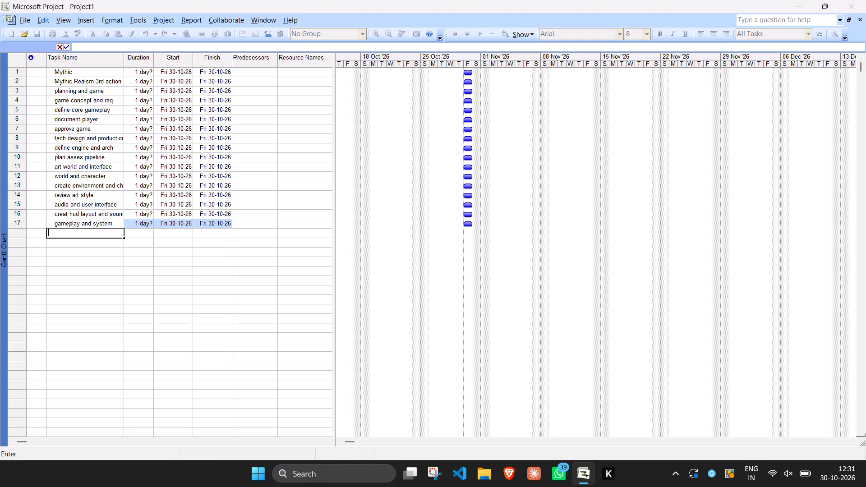
pyautogui.write('player control')
pyautogui.press('space')
pyautogui.write('and combat')
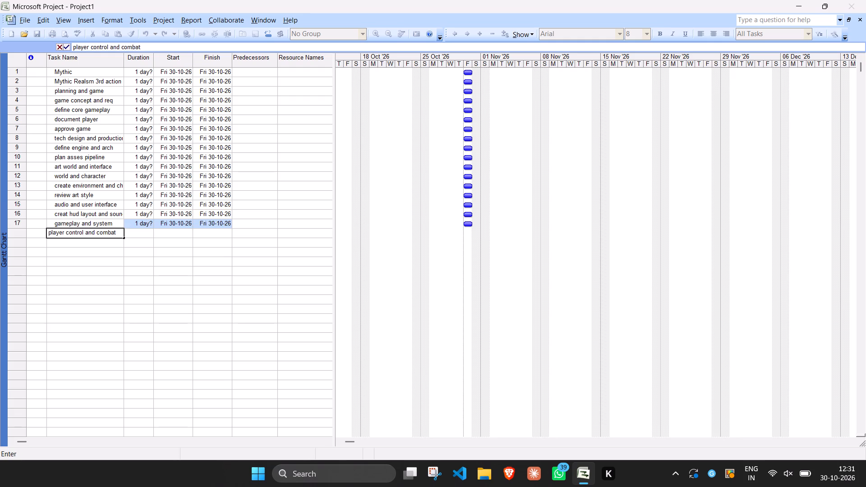
pyautogui.press('Return')
# Add "implement player movement" and "implement quest inventory" as tasks 19 and 20.
pyautogui.write('implement player mv')
pyautogui.press('BackSpace')
pyautogui.write('ovement')
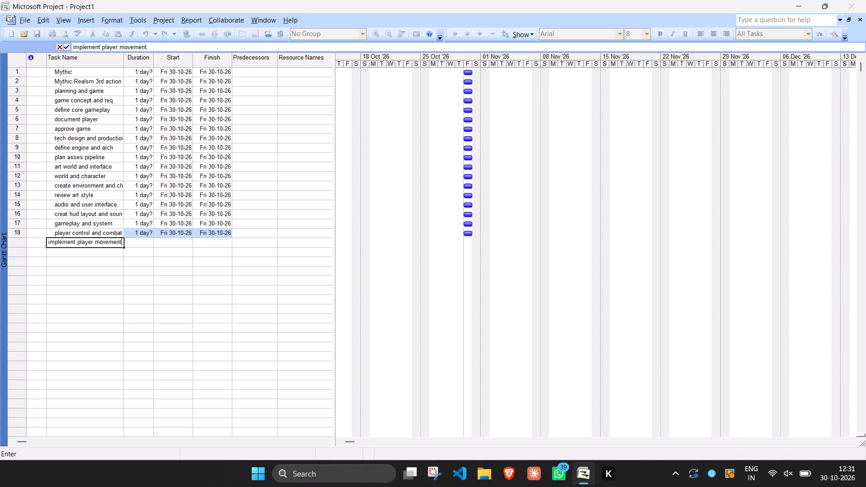
pyautogui.press('Return')
pyautogui.write('implement')
pyautogui.press('space')
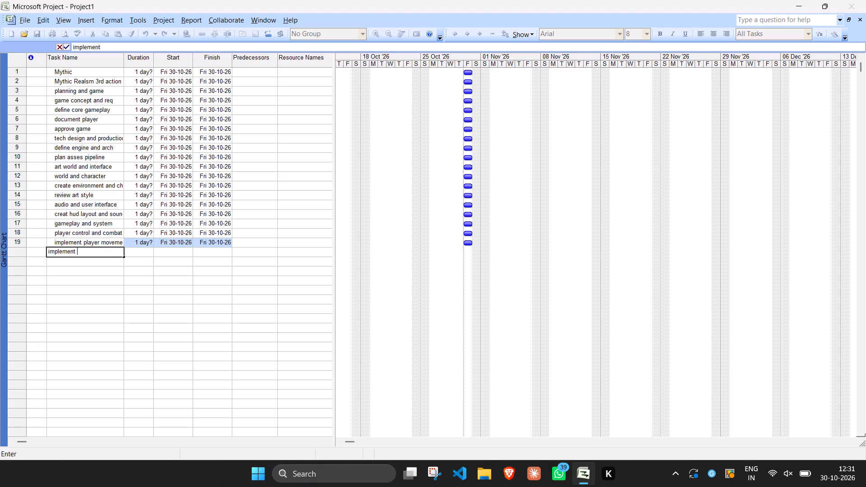
pyautogui.write('quest inventory')
pyautogui.press('Return')
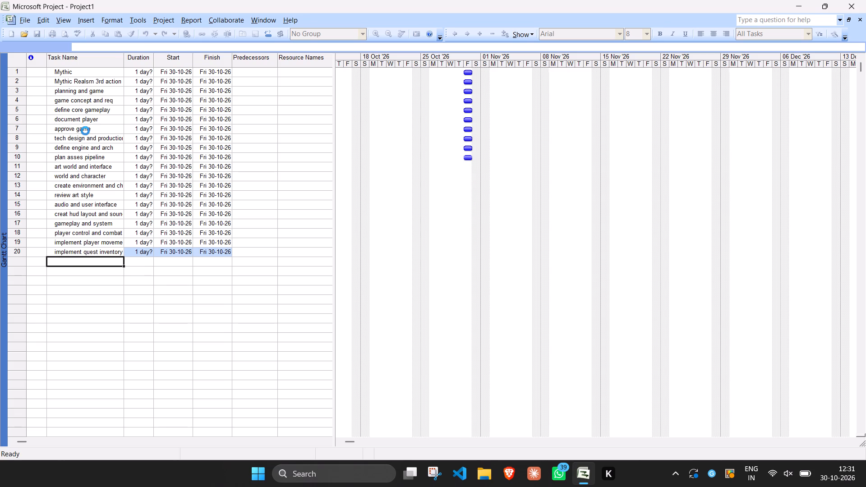
# Add "world logic and game" and "implement npc behaviour" as tasks 21 and 22.
pyautogui.write('word')
pyautogui.press('BackSpace')
pyautogui.write('ld logic and game')
pyautogui.press('Return')
pyautogui.press('p')
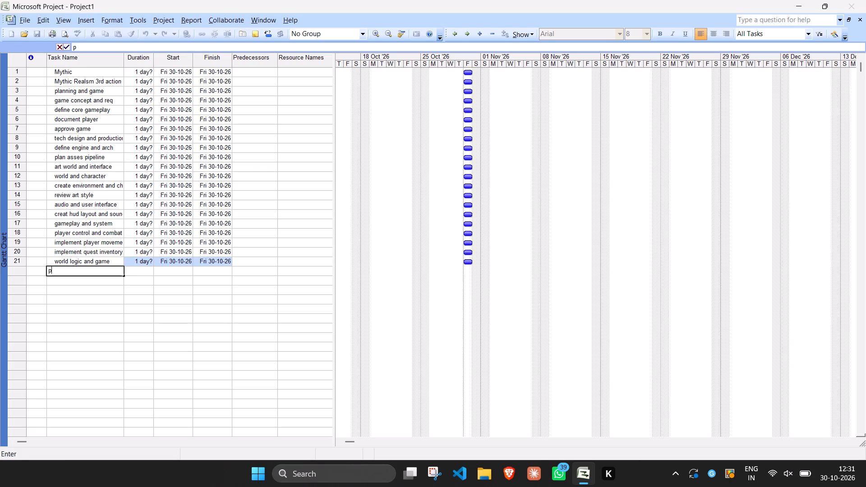
pyautogui.press('BackSpace')
pyautogui.write('implement')
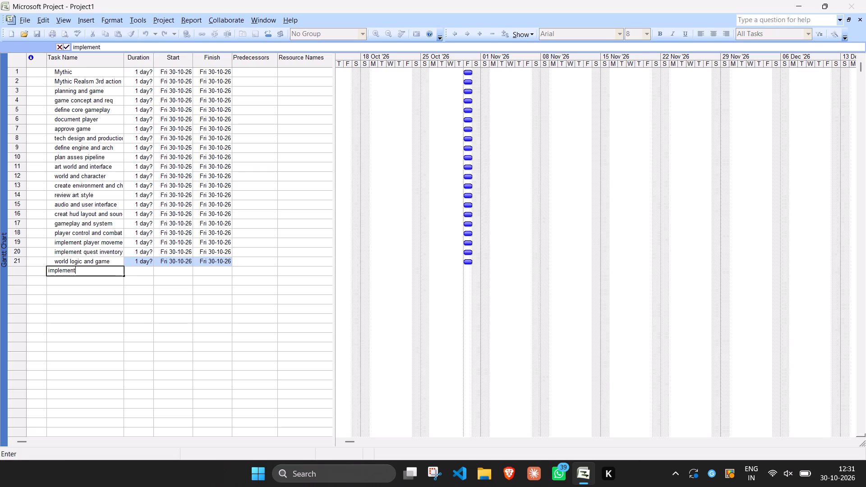
pyautogui.press('space')
pyautogui.write('npc behva')
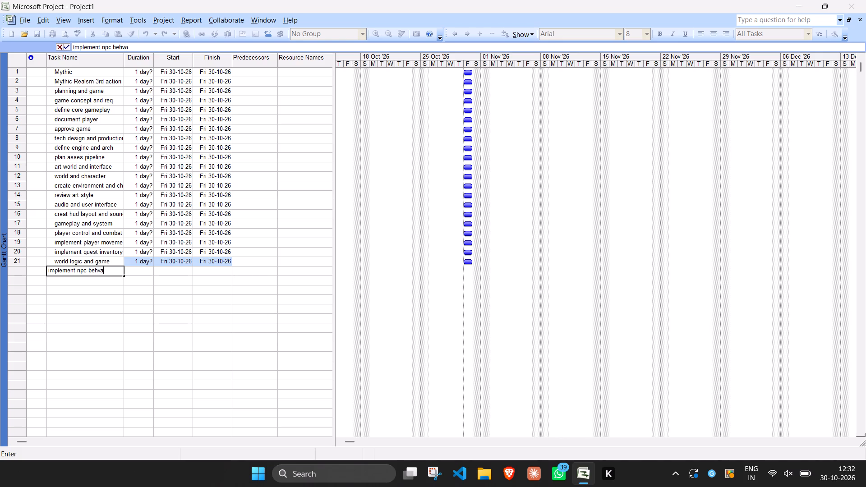
pyautogui.press('BackSpace')
pyautogui.press('BackSpace')
pyautogui.write('aviour')
pyautogui.press('space')
pyautogui.press('Return')
# Add "integrate levels ui audio" as task 23 below the npc behaviour task.
pyautogui.write('integrate')
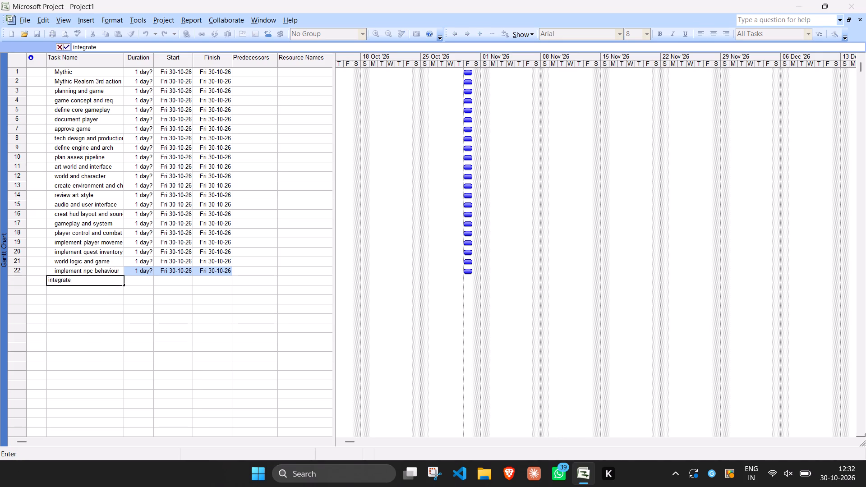
pyautogui.press('space')
pyautogui.write('levels')
pyautogui.press('space')
pyautogui.write('ui audio')
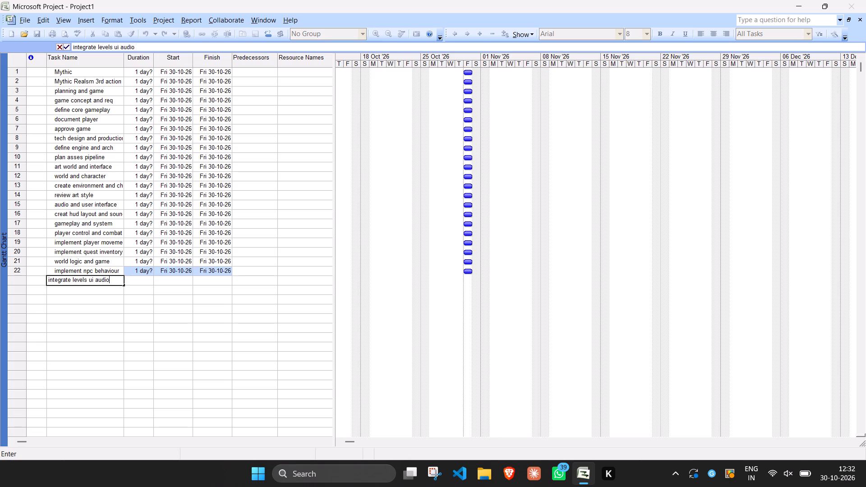
pyautogui.press('Return')
# Add "testing and release" as task 24 in the next empty row.
pyautogui.write('testing and')
pyautogui.press('space')
pyautogui.press('p')
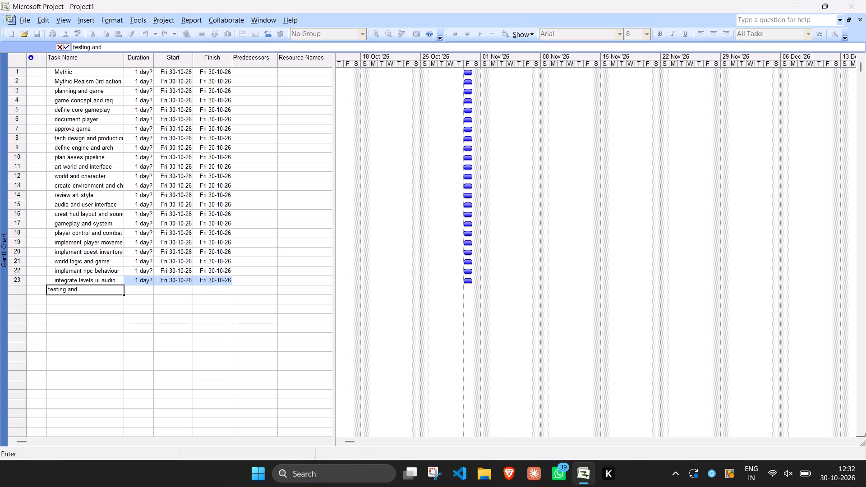
pyautogui.press('BackSpace')
pyautogui.write('repal')
pyautogui.press('BackSpace')
pyautogui.press('BackSpace')
pyautogui.press('BackSpace')
pyautogui.write('lease')
pyautogui.press('Return')
# Add "gameplay and compatibility" as task 25 below the testing and release task.
pyautogui.write('gameplay and com')
pyautogui.press('b')
pyautogui.press('BackSpace')
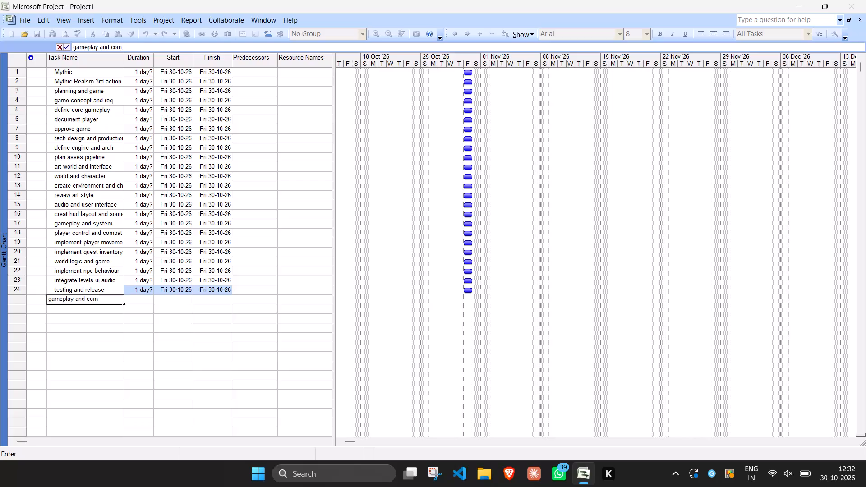
pyautogui.press('a')
pyautogui.press('BackSpace')
pyautogui.write('pab')
pyautogui.press('BackSpace')
pyautogui.write('tibility')
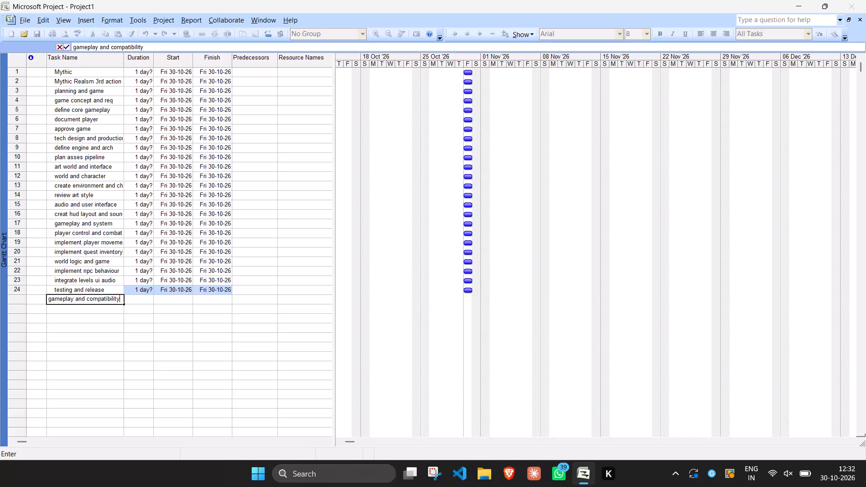
pyautogui.press('Return')
# Add "test gameplay performance" as task 26 below the gameplay and compatibility task.
pyautogui.write('test gameplay')
pyautogui.press('space')
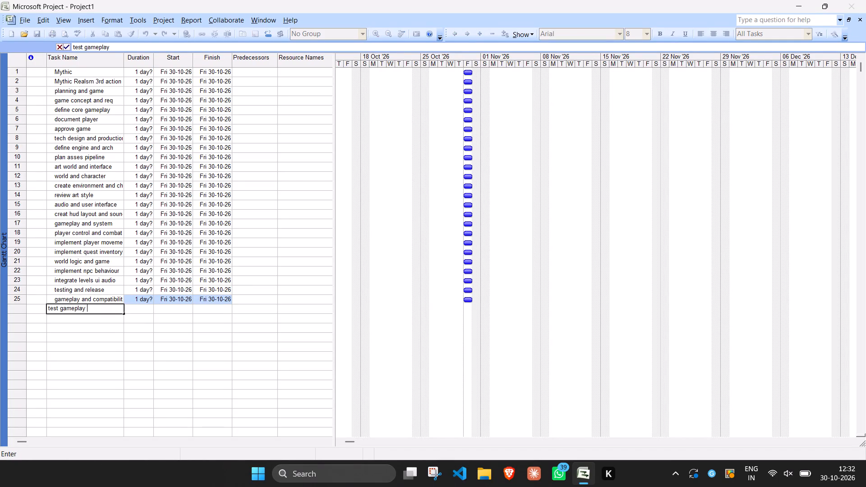
pyautogui.press('space')
pyautogui.write('per')
pyautogui.write('formacnce')
pyautogui.press('BackSpace')
pyautogui.press('BackSpace')
pyautogui.press('BackSpace')
pyautogui.press('BackSpace')
pyautogui.write('nce')
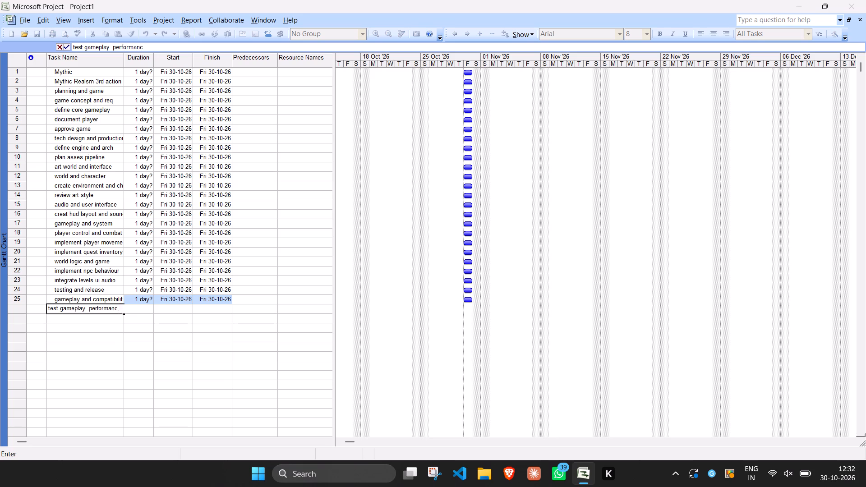
pyautogui.press('Return')
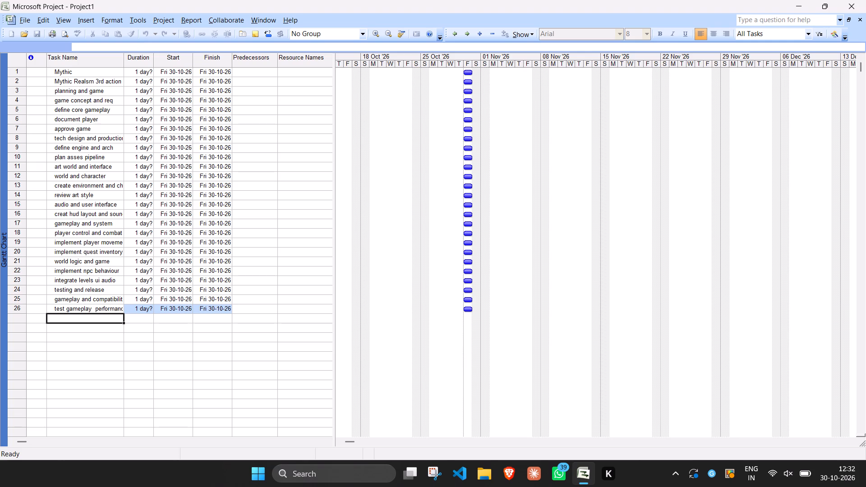
# Add "stability accesbility" and "fix critical defects and validate" as tasks 27 and 28.
pyautogui.write('stability accesbility')
pyautogui.press('space')
pyautogui.press('Return')
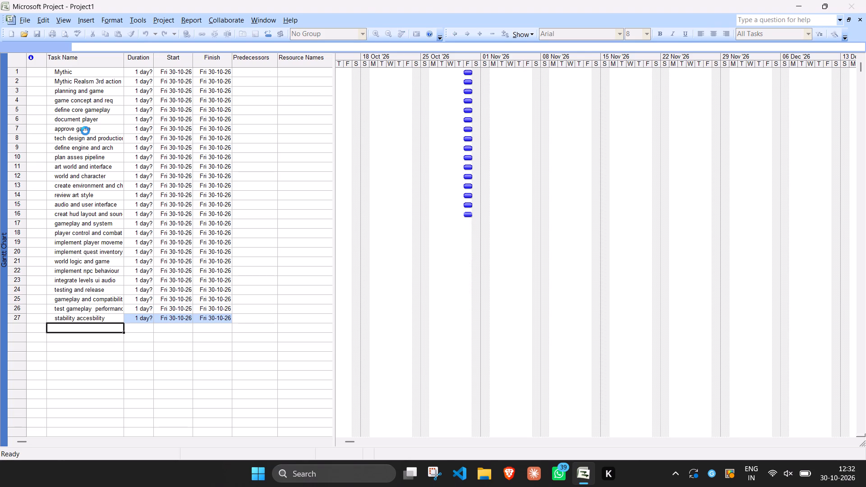
pyautogui.write('fix critif')
pyautogui.press('BackSpace')
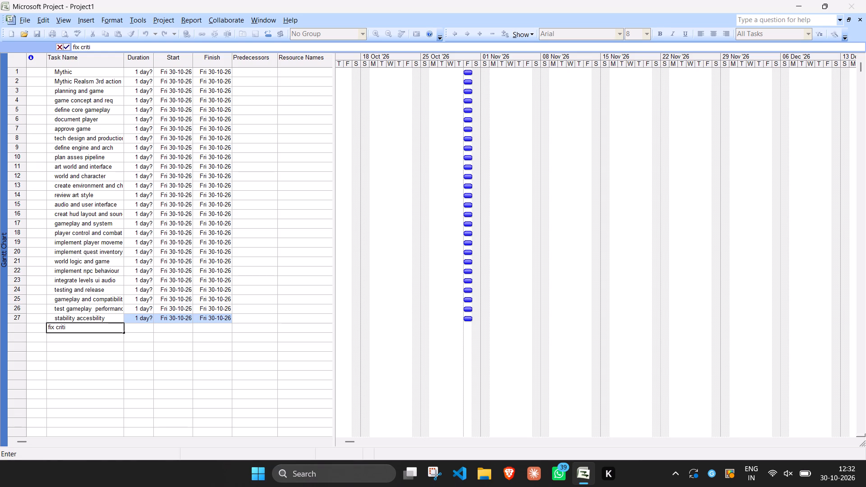
pyautogui.write('cal defet')
pyautogui.press('BackSpace')
pyautogui.write('cts and validate')
pyautogui.press('space')
pyautogui.press('Return')
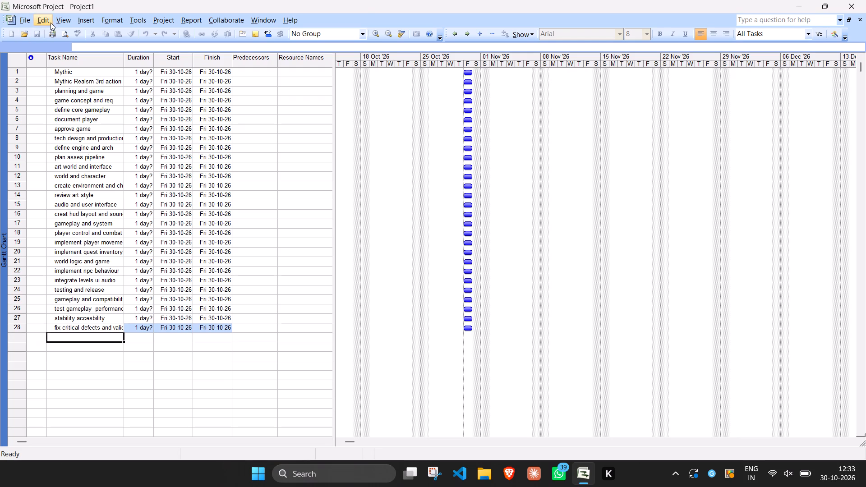
# Indent tasks 2 through 28 one level so they become subtasks of the Mythic task.
pyautogui.moveTo(33, 82); pyautogui.dragTo(191, 315)
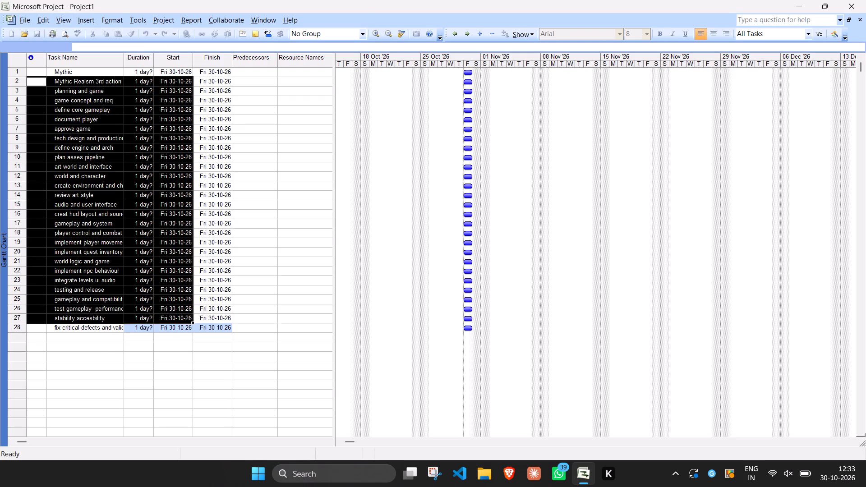
pyautogui.moveTo(191, 315); pyautogui.dragTo(213, 334)
pyautogui.hotkey('alt', 'shift', 'Right')
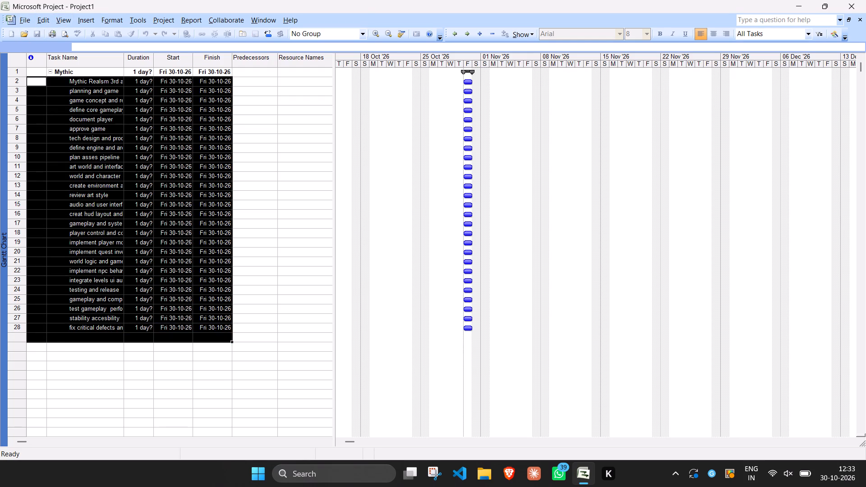
# In the Resource Sheet view, add "game producer" and "game designer usa" as the first two resources.
pyautogui.click(63, 22)
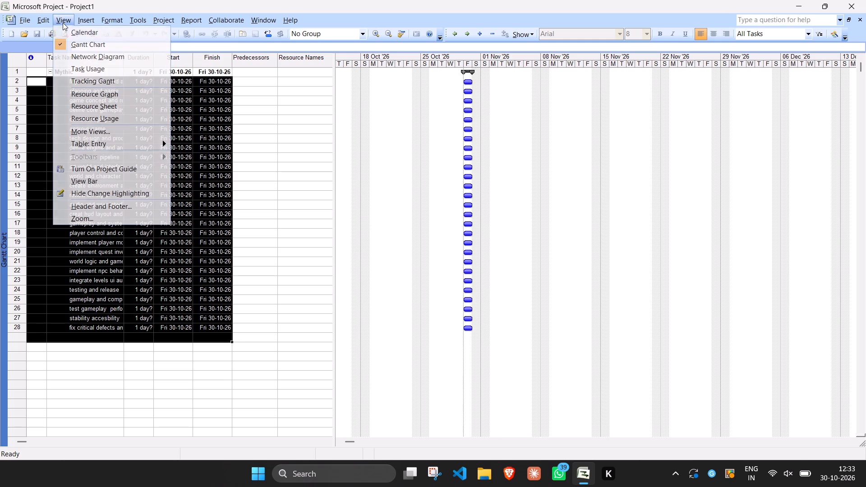
pyautogui.click(97, 106)
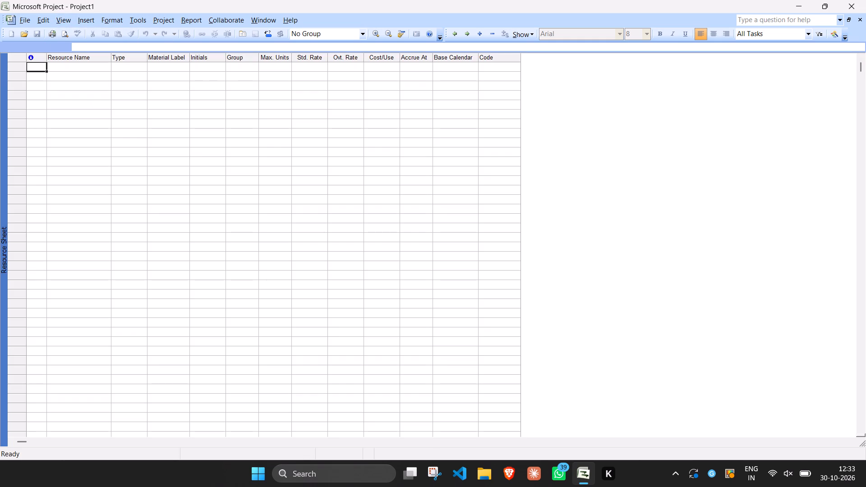
pyautogui.click(73, 68)
pyautogui.write('game producer')
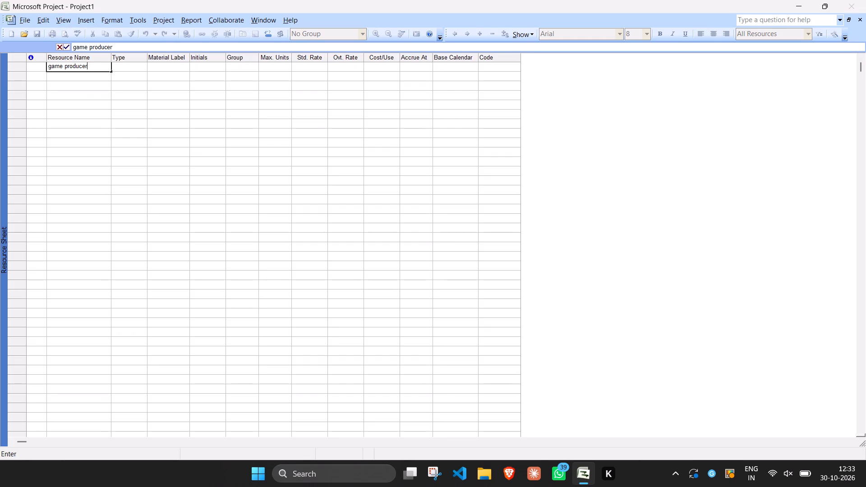
pyautogui.press('space')
pyautogui.press('Return')
pyautogui.write('game designer')
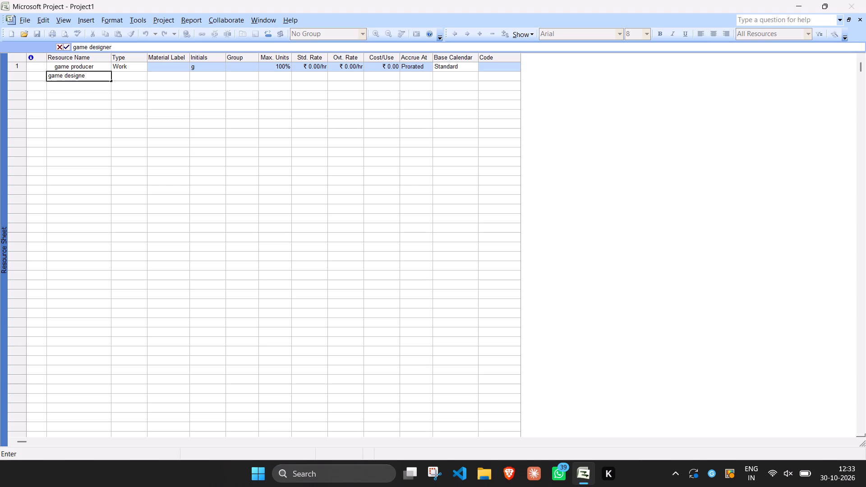
pyautogui.press('space')
pyautogui.write('usa')
pyautogui.press('Return')
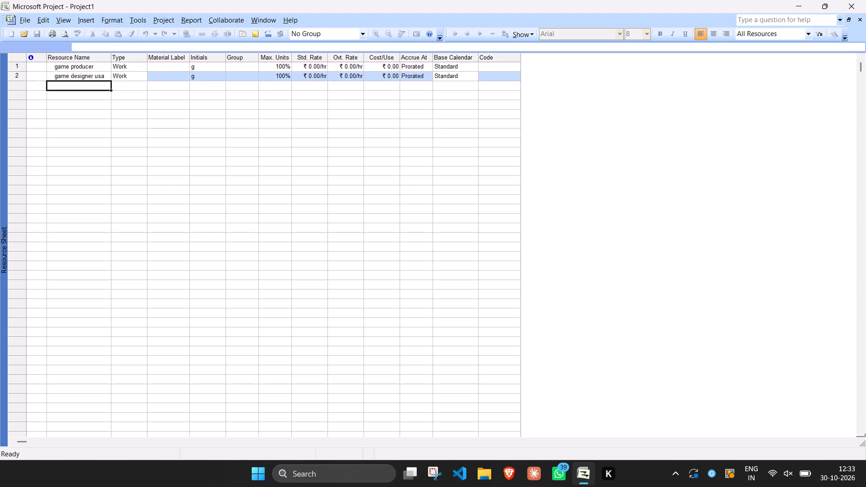
# Add "ui/ux designer usa" as the third resource.
pyautogui.write('ui/ux')
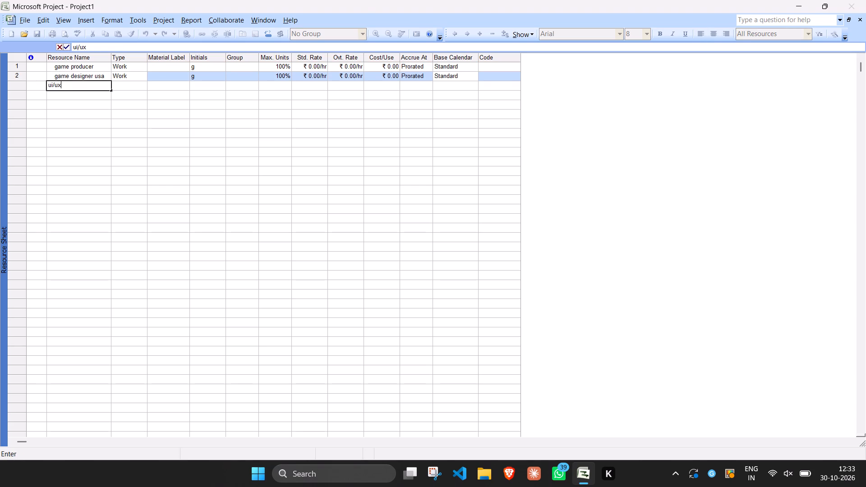
pyautogui.press('space')
pyautogui.write('designer')
pyautogui.press('Return')
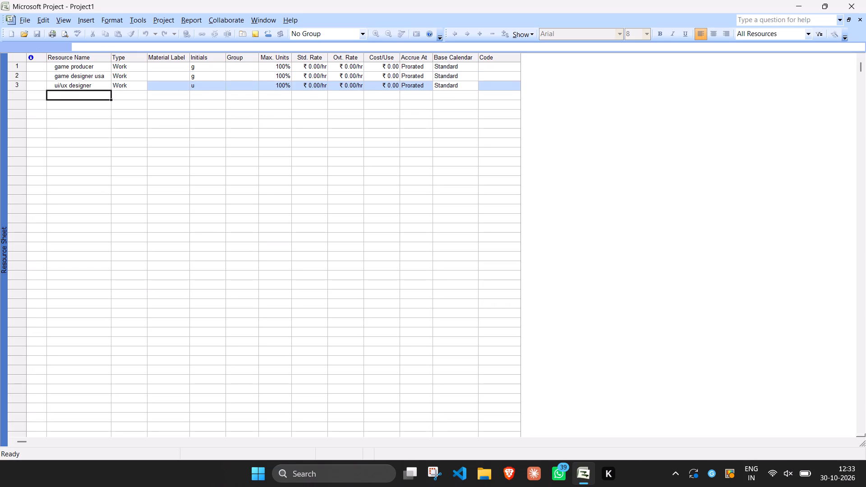
pyautogui.click(83, 84)
pyautogui.click(125, 52)
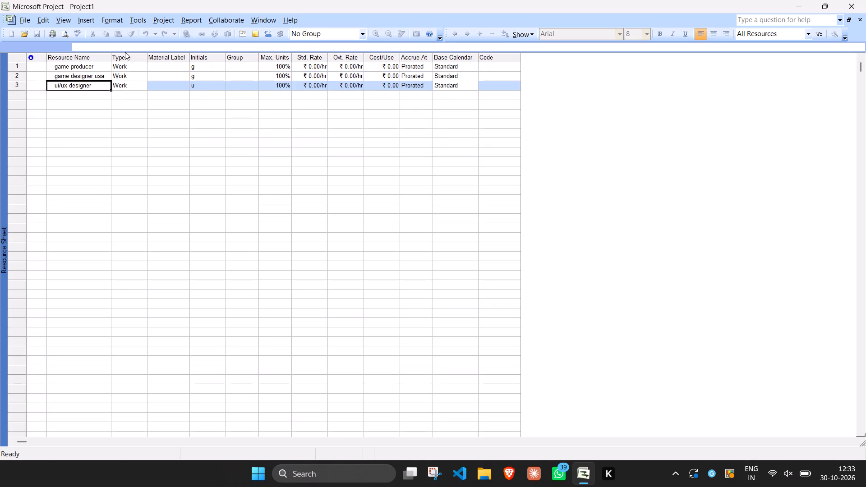
pyautogui.click(124, 47)
pyautogui.press('space')
pyautogui.write('usa')
pyautogui.press('Return')
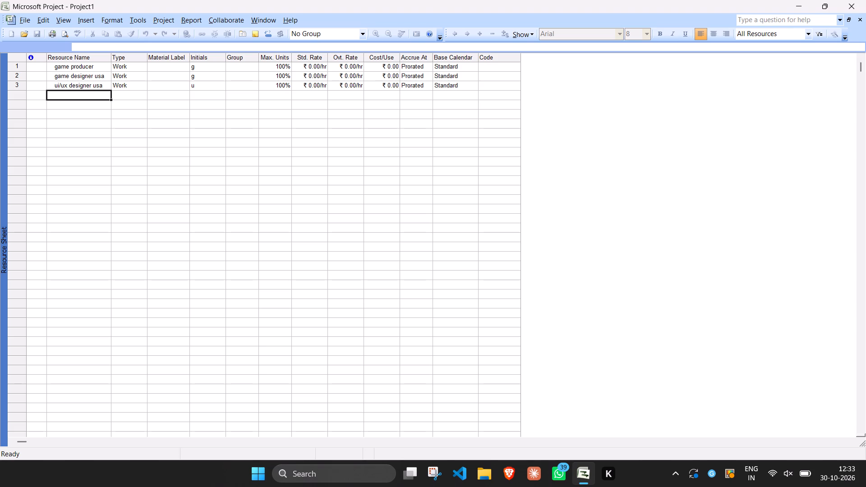
# Add "gameplay programmer china" as the fourth resource.
pyautogui.write('gameplay')
pyautogui.press('space')
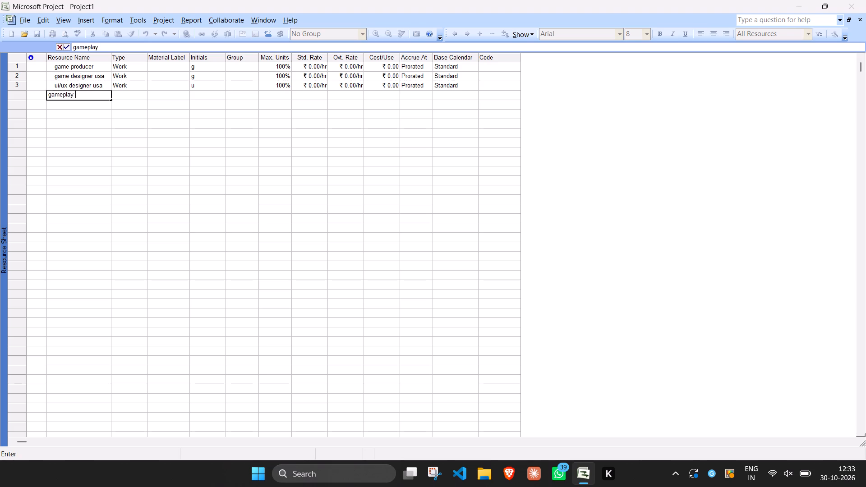
pyautogui.write('programmer')
pyautogui.press('space')
pyautogui.write('china')
pyautogui.press('Return')
# Add "gameplay programer" as the fifth resource, below the gameplay programmer china entry.
pyautogui.press('p')
pyautogui.press('BackSpace')
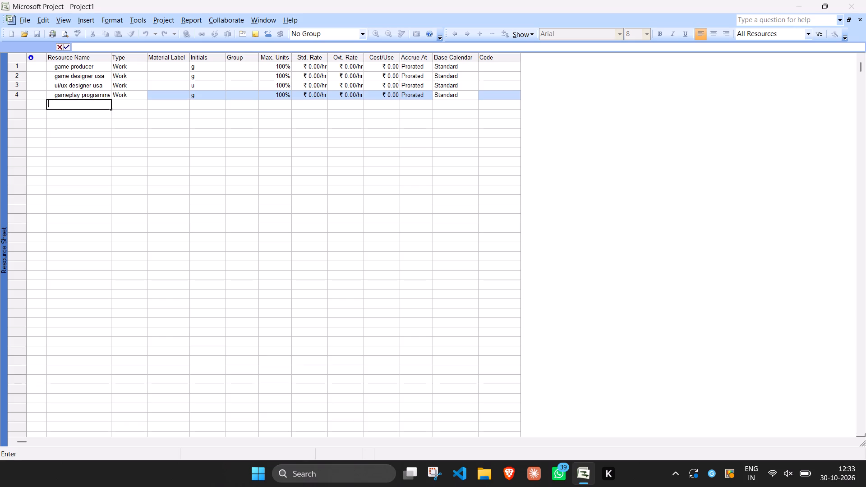
pyautogui.write('gampl')
pyautogui.press('BackSpace')
pyautogui.press('BackSpace')
pyautogui.write('eplay programer')
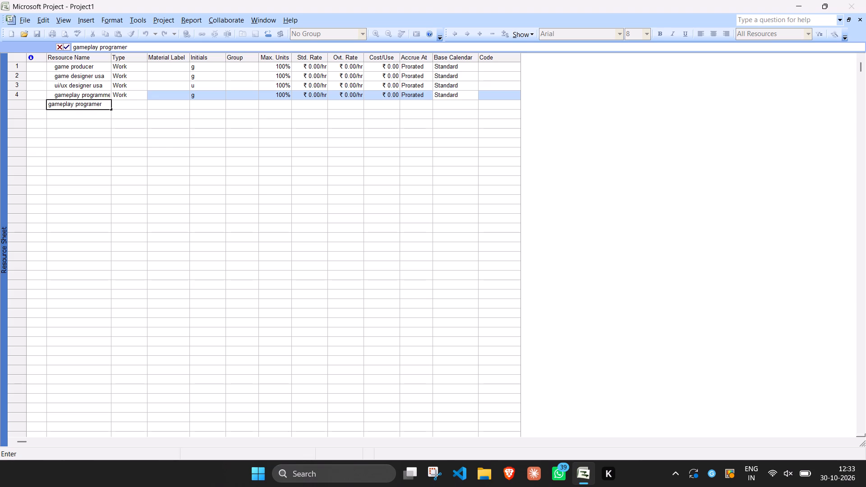
pyautogui.click(72, 95)
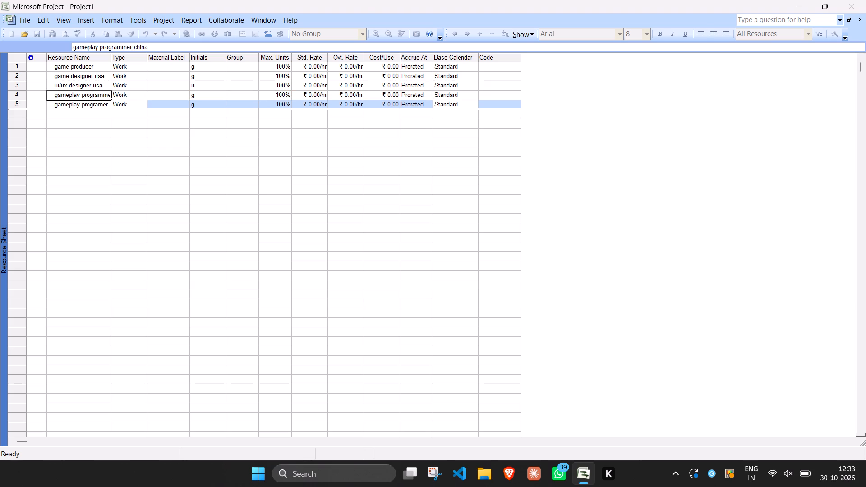
pyautogui.click(83, 107)
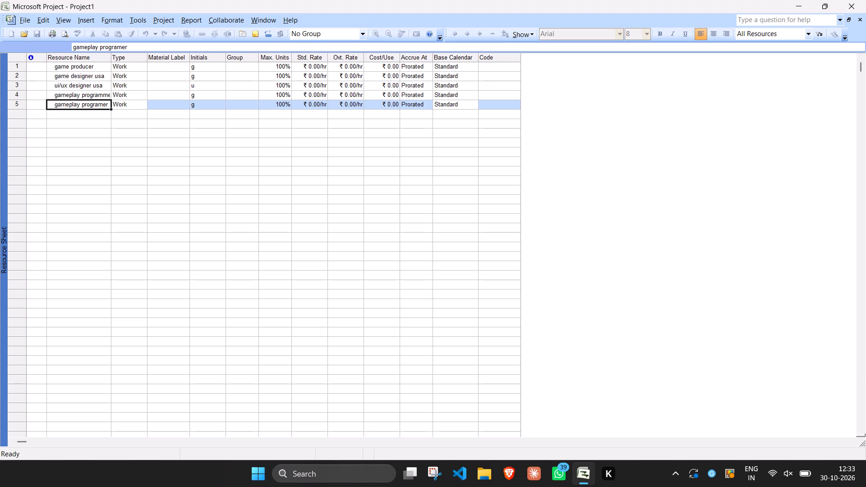
# Append "china" to the fifth resource's name so that it reads "gameplay programer china".
pyautogui.click(144, 46)
pyautogui.press('space')
pyautogui.write('china')
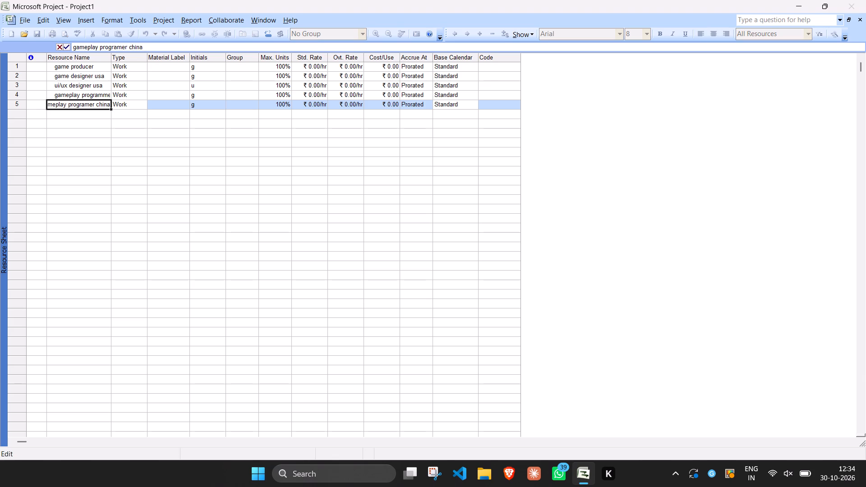
pyautogui.click(59, 116)
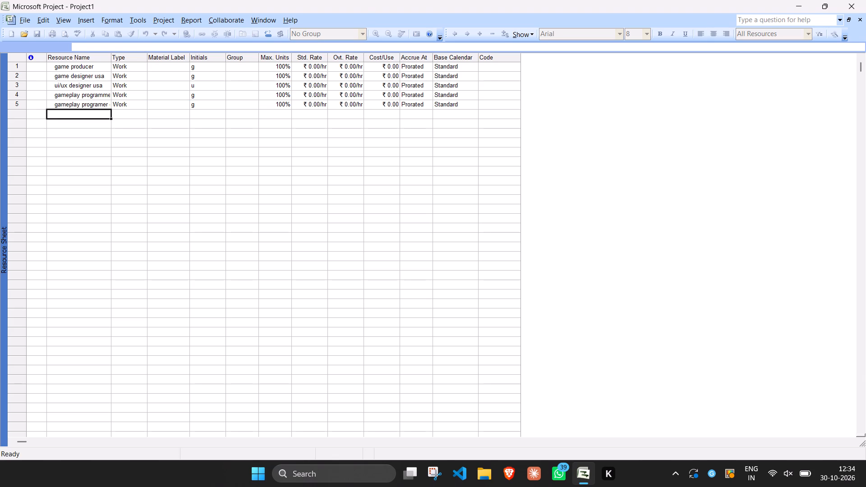
# Add "enginer / tools programmer Russia" as the sixth resource.
pyautogui.write('enginer')
pyautogui.press('space')
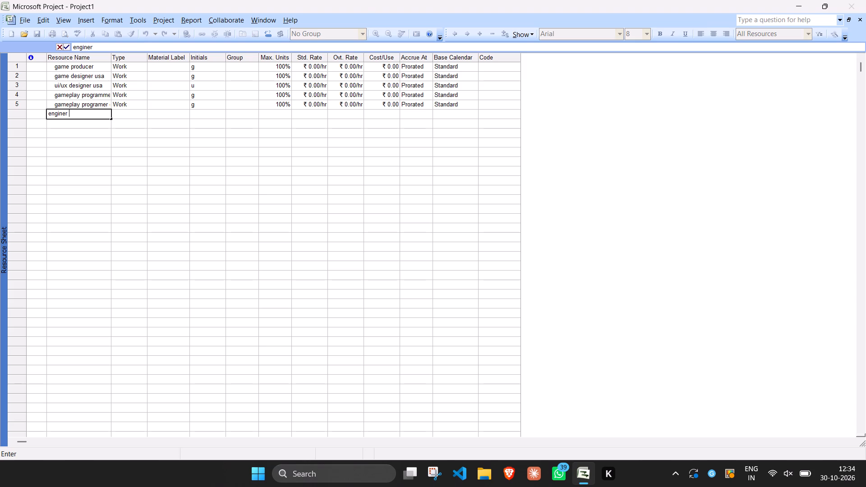
pyautogui.write('/ tools programmer Rusi')
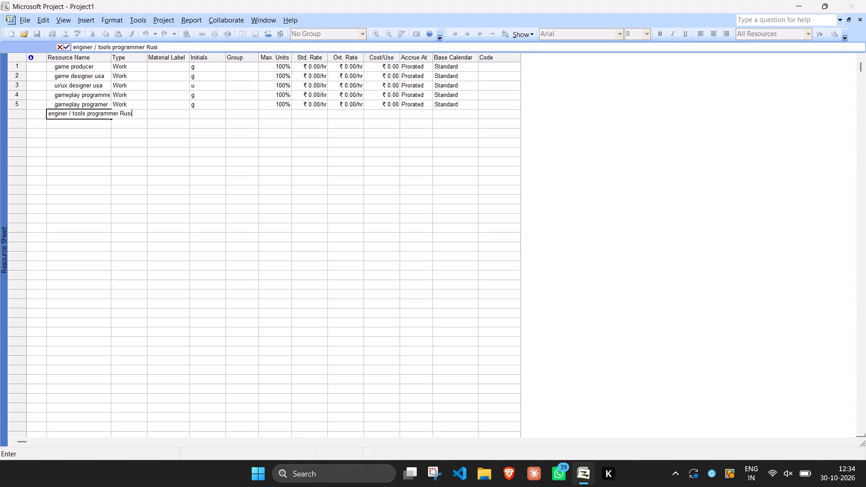
pyautogui.press('BackSpace')
pyautogui.write('sia')
pyautogui.press('Return')
# Add "ai / system programmer russai" as the seventh resource.
pyautogui.write('ai / system')
pyautogui.press('space')
pyautogui.write('prg')
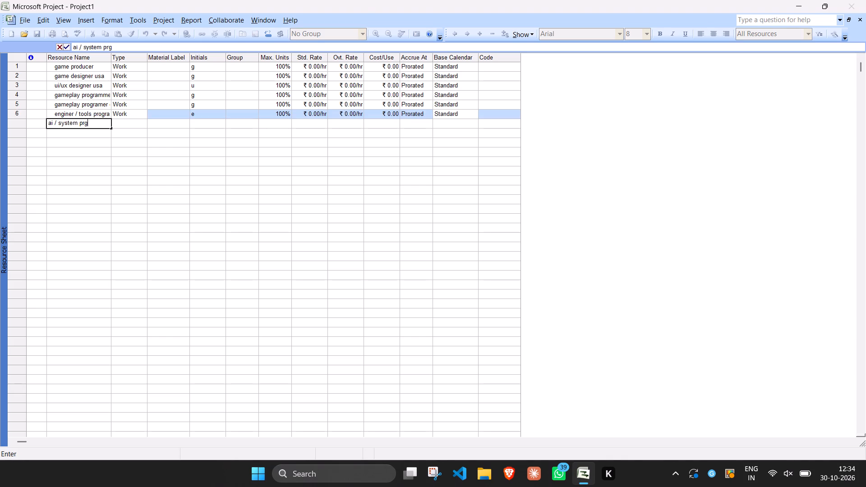
pyautogui.press('BackSpace')
pyautogui.write('ogrammer')
pyautogui.press('space')
pyautogui.write('russai')
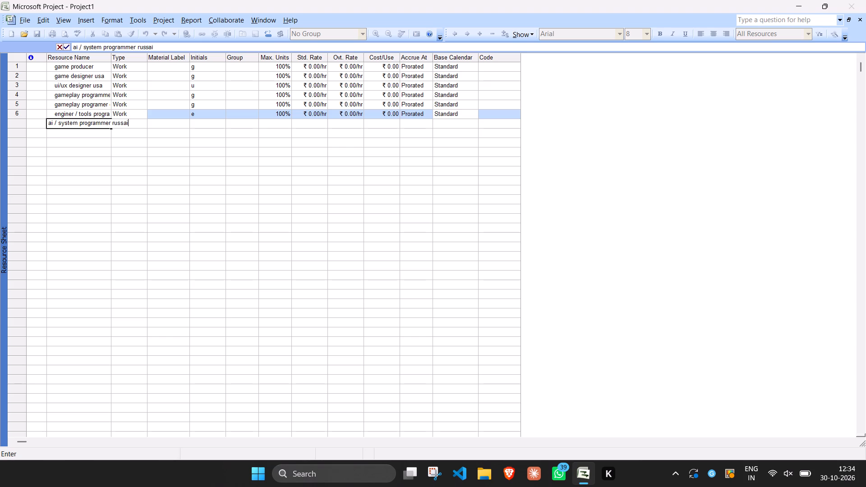
pyautogui.press('Return')
# Add "oa / compatibility tester china" as the eighth resource.
pyautogui.write('oa / comba')
pyautogui.press('BackSpace')
pyautogui.press('BackSpace')
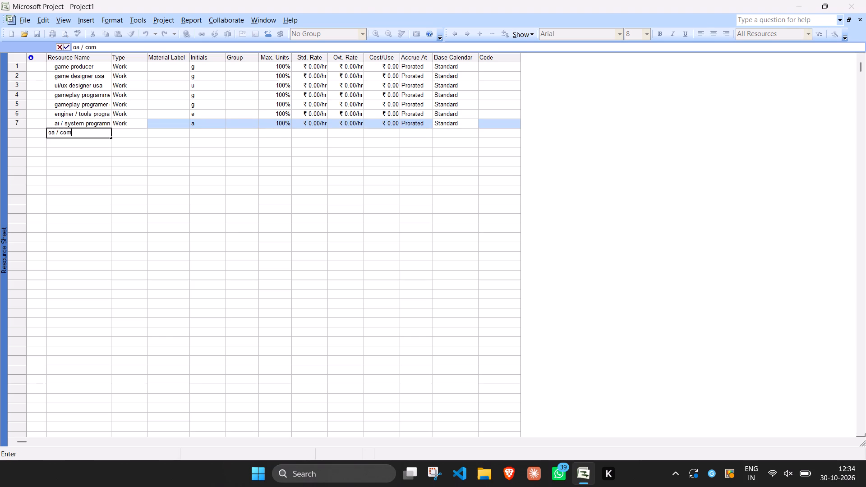
pyautogui.write('patibility')
pyautogui.press('space')
pyautogui.write('tester china')
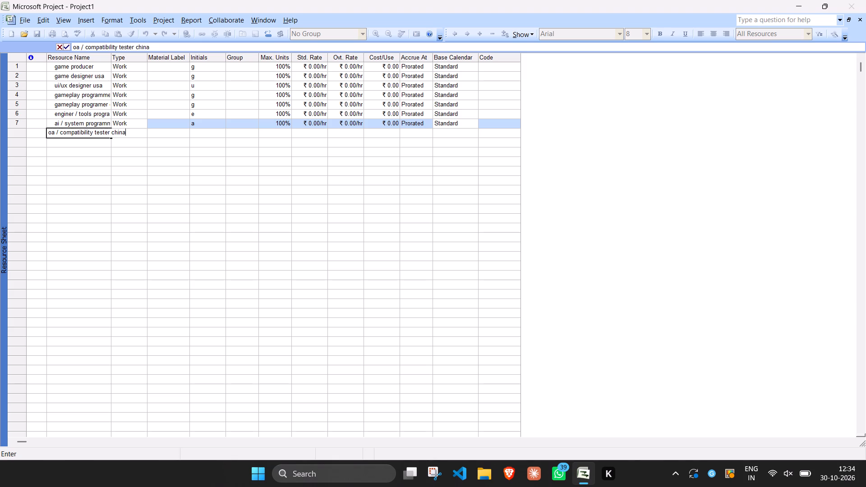
pyautogui.press('Return')
# Add "performance and sec tester usa" as the ninth resource.
pyautogui.write('perform')
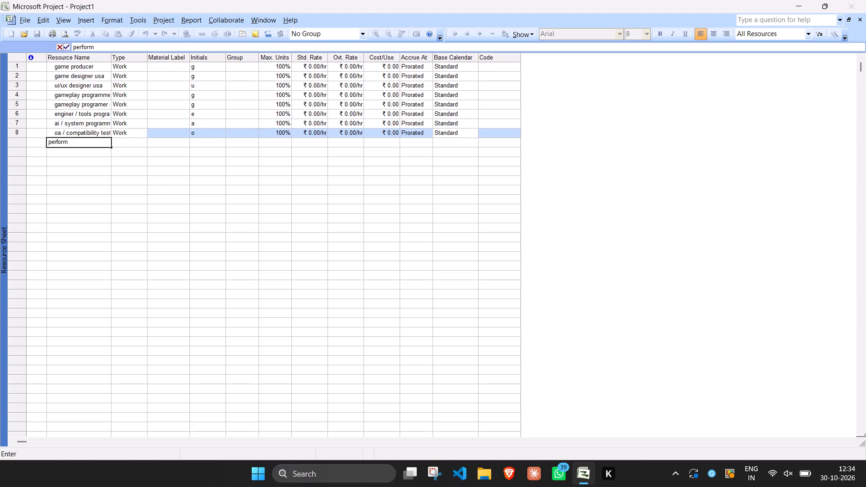
pyautogui.write('ac')
pyautogui.press('BackSpace')
pyautogui.write('nce')
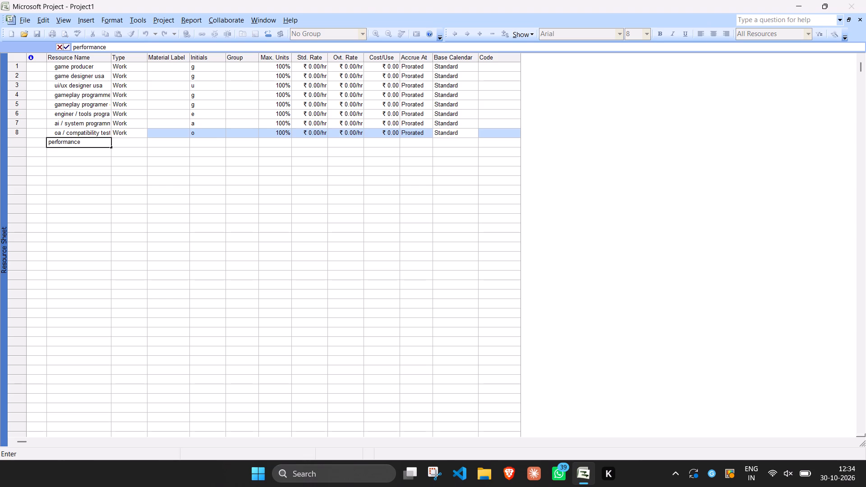
pyautogui.press('space')
pyautogui.write('and')
pyautogui.press('space')
pyautogui.write('se')
pyautogui.press('c')
pyautogui.press('space')
pyautogui.write('tester')
pyautogui.press('space')
pyautogui.write('usa')
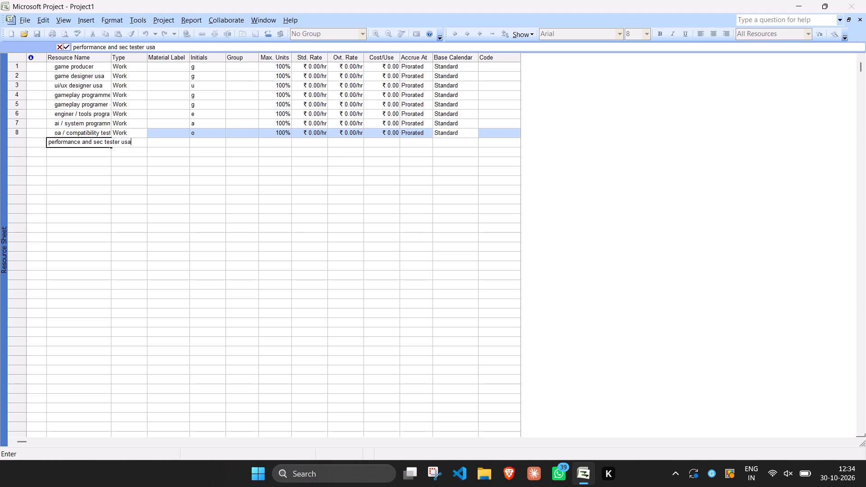
pyautogui.press('Return')
# Add "test hardware and developement Kits" as the tenth resource.
pyautogui.write('test hardware')
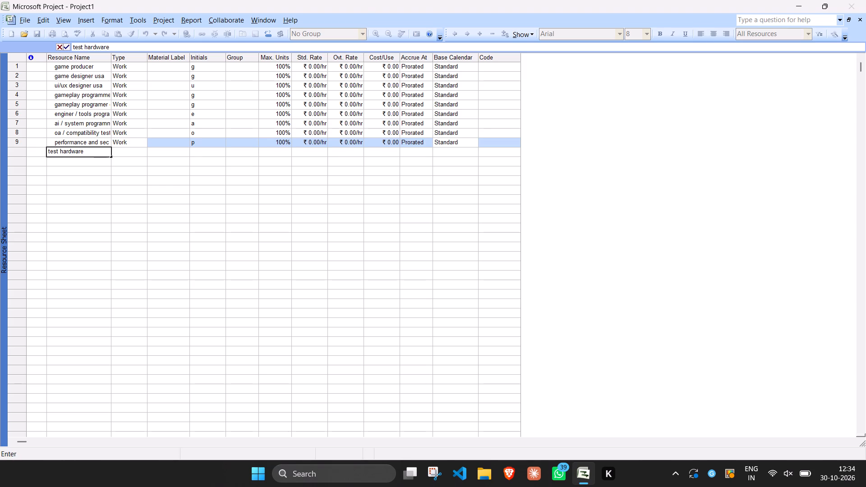
pyautogui.press('space')
pyautogui.write('and developement Kits')
pyautogui.press('Return')
# Add "external console certification and QA" as the eleventh resource.
pyautogui.write('external')
pyautogui.press('space')
pyautogui.write('console certification and a')
pyautogui.press('BackSpace')
pyautogui.press('a')
pyautogui.press('BackSpace')
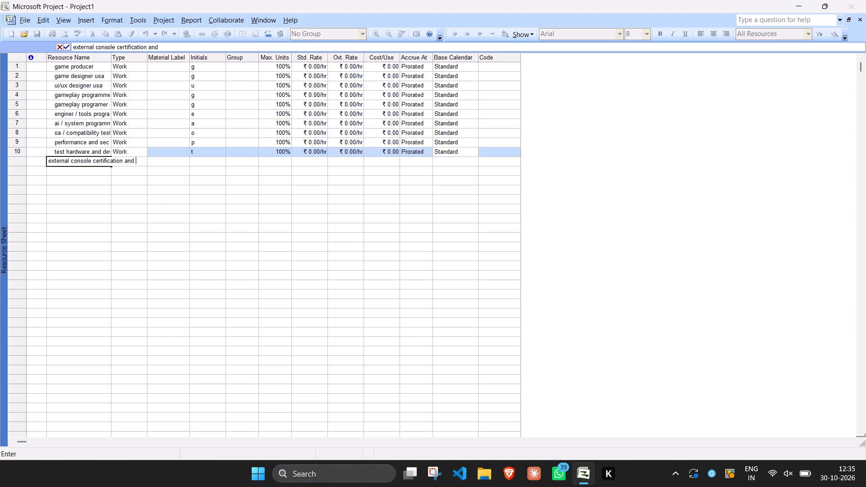
pyautogui.write('QA')
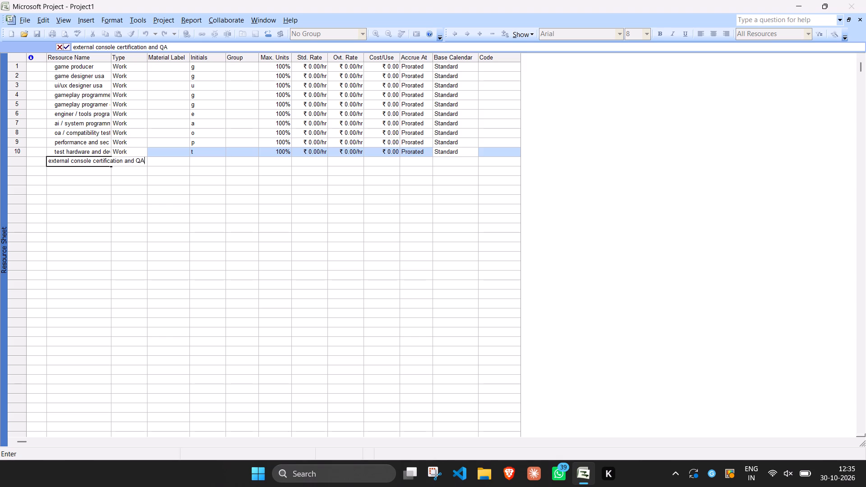
pyautogui.click(278, 68)
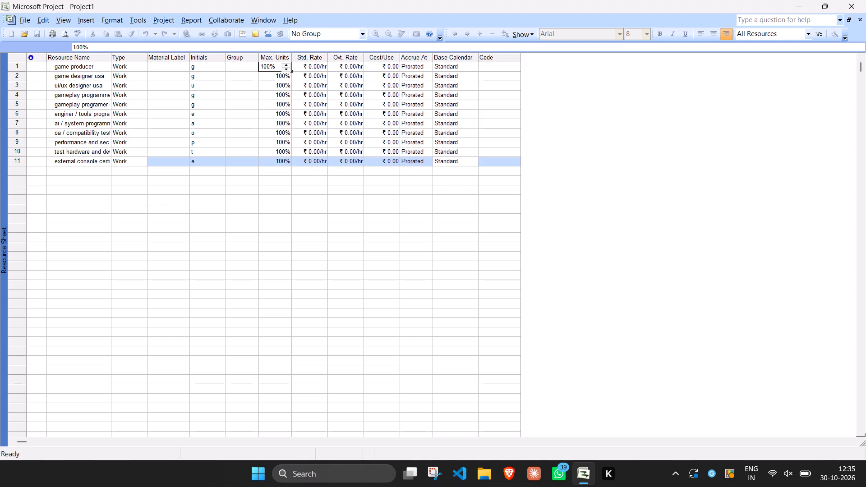
# Set the maximum units to 0% for the test hardware and external console certification resources, rows 10 and 11.
pyautogui.click(278, 152)
pyautogui.tripleClick(287, 155)
pyautogui.click(287, 155)
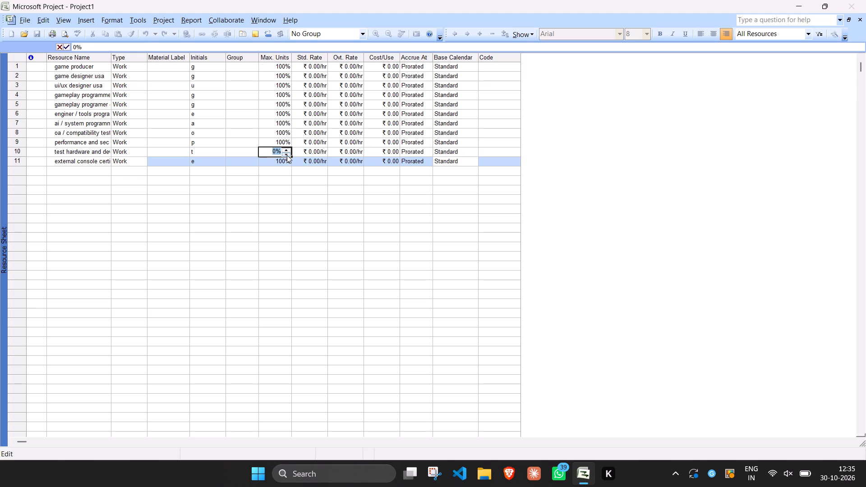
pyautogui.click(277, 167)
pyautogui.click(284, 164)
pyautogui.tripleClick(286, 164)
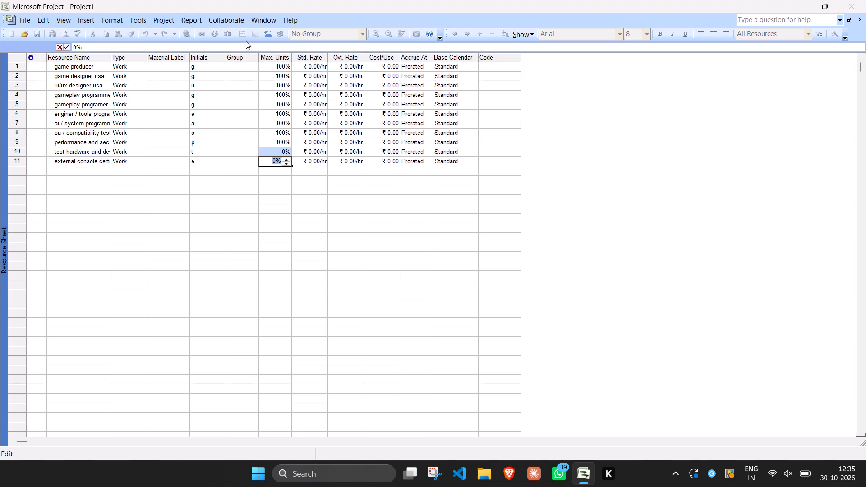
pyautogui.click(60, 17)
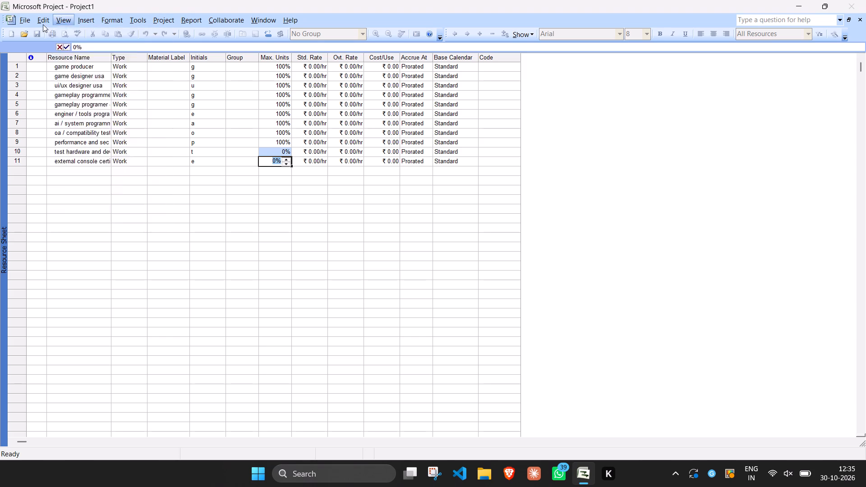
pyautogui.click(309, 260)
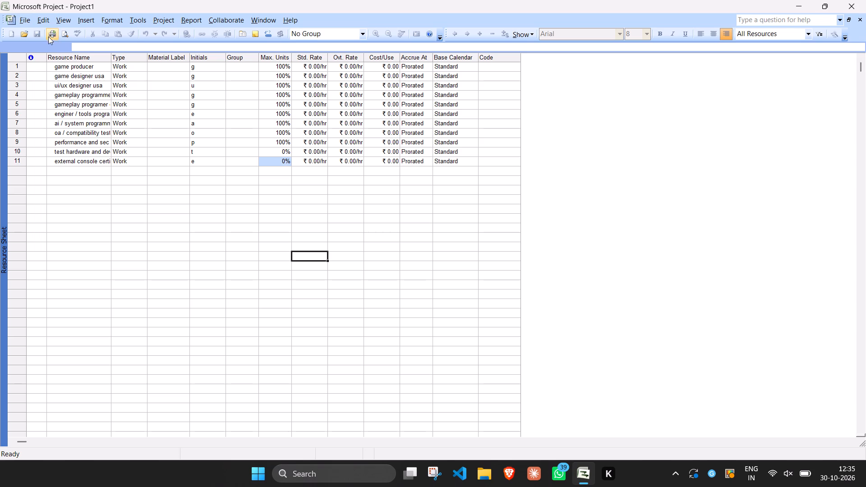
# Switch from the resource sheet to the Gantt Chart view of the task list.
pyautogui.click(66, 21)
pyautogui.click(84, 47)
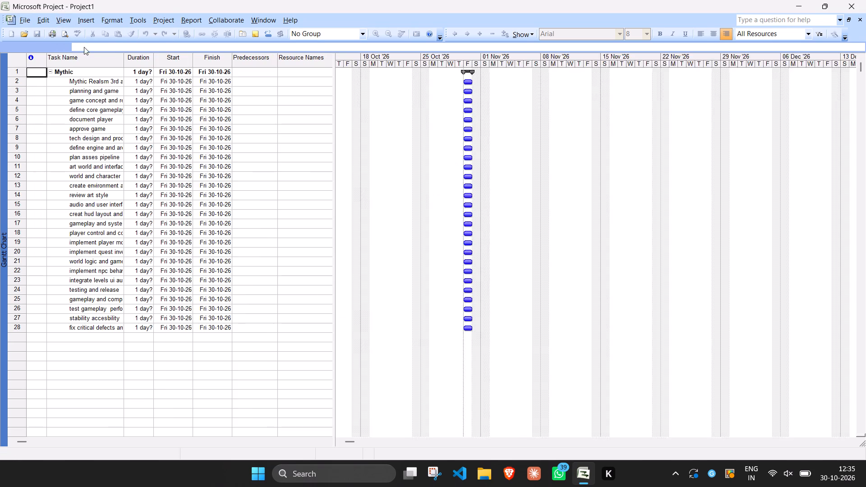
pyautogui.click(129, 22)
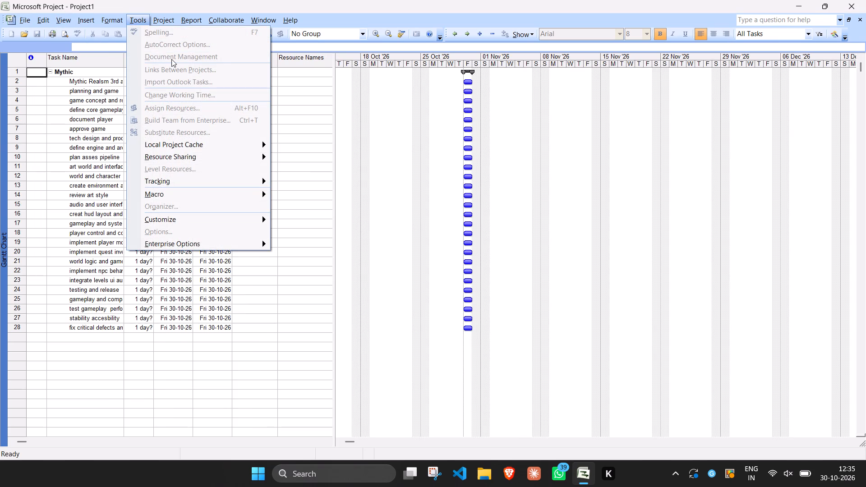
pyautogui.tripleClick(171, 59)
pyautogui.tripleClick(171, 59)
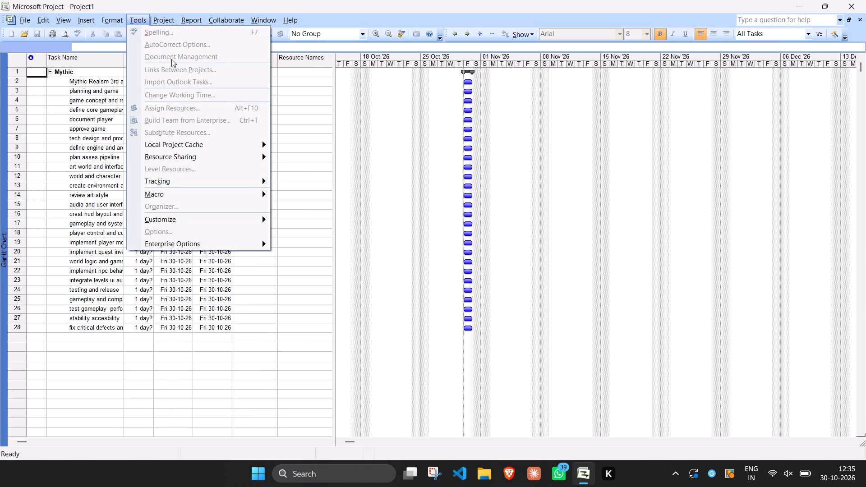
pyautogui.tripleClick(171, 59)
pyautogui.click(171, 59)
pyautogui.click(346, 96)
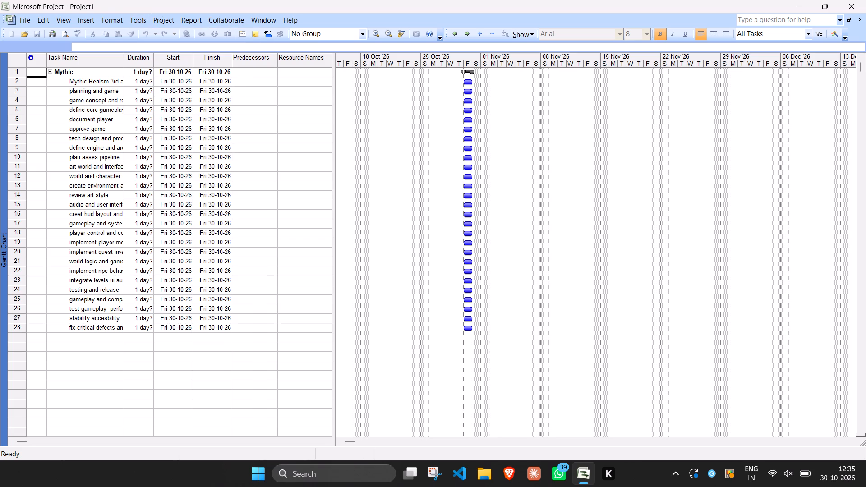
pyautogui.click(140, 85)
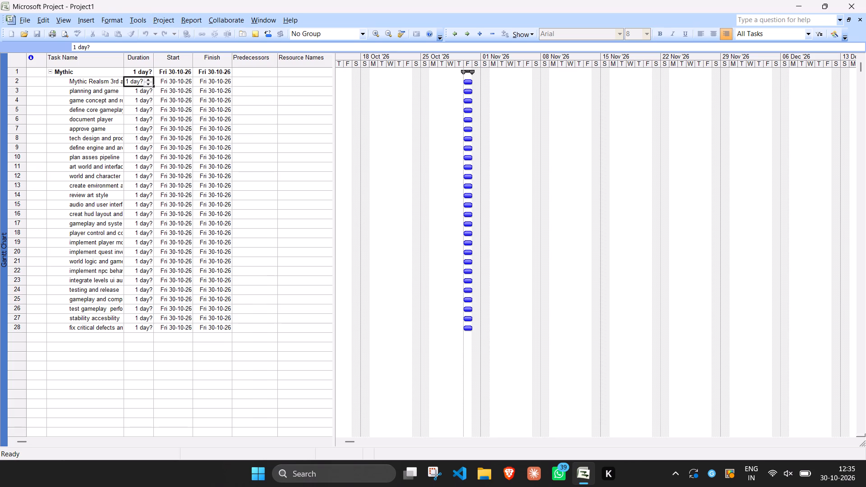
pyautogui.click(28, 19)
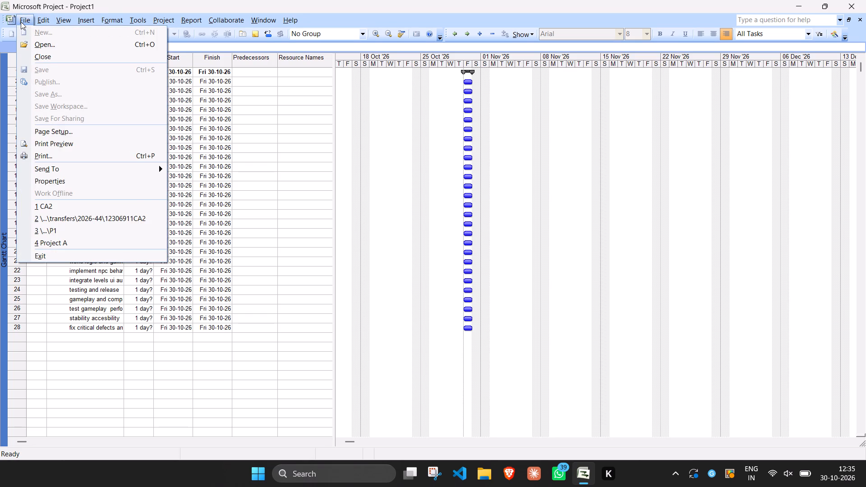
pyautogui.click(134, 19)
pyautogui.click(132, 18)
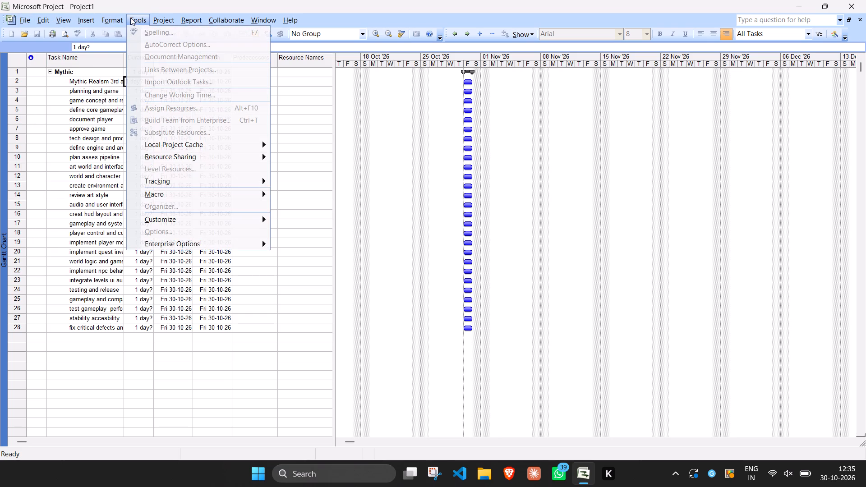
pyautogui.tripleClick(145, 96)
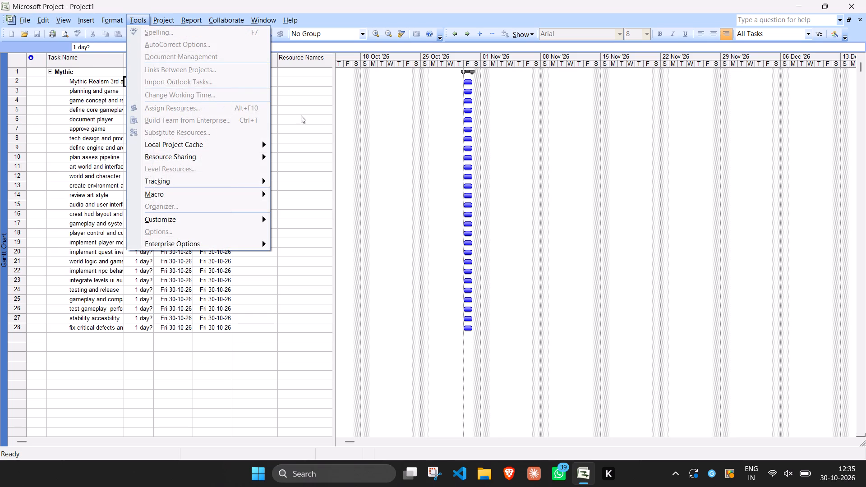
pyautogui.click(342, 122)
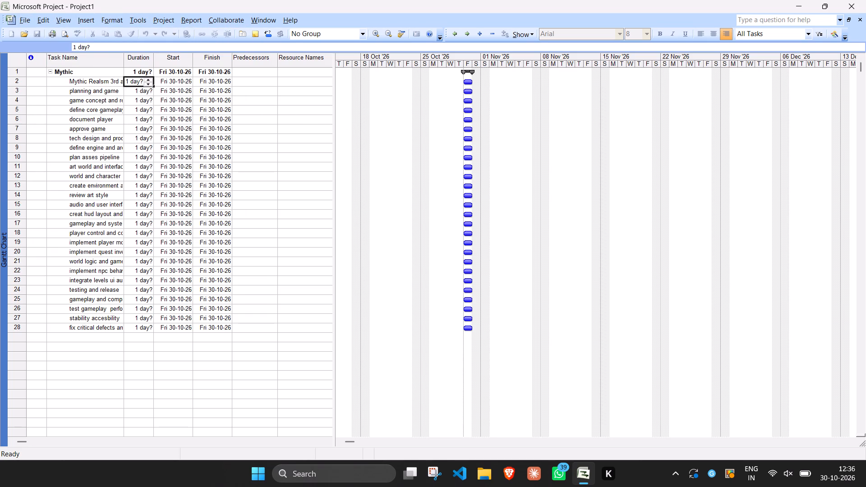
# Set the duration of the define core gameplay task in row 5 to 4 days.
pyautogui.click(133, 109)
pyautogui.tripleClick(148, 108)
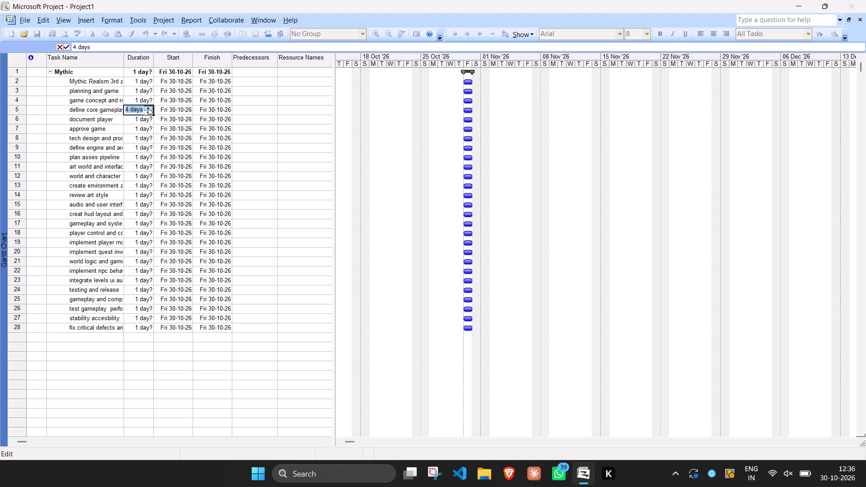
# Set the duration of the document player task in row 6 to 4 days and the approve game task in row 7 to 3 days.
pyautogui.click(142, 122)
pyautogui.click(148, 121)
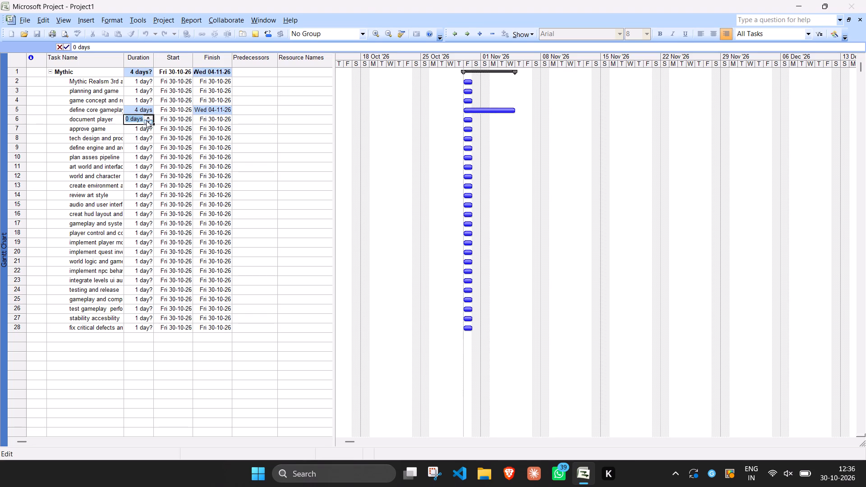
pyautogui.tripleClick(146, 118)
pyautogui.click(147, 119)
pyautogui.click(141, 132)
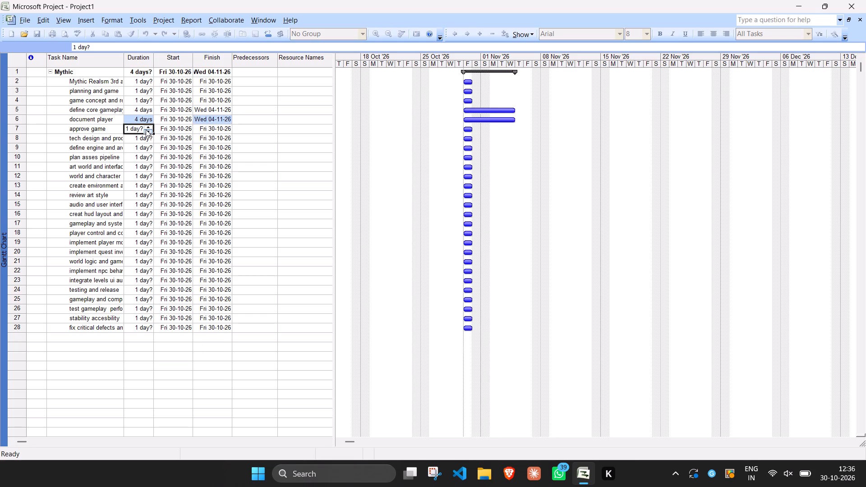
pyautogui.tripleClick(147, 129)
pyautogui.click(147, 130)
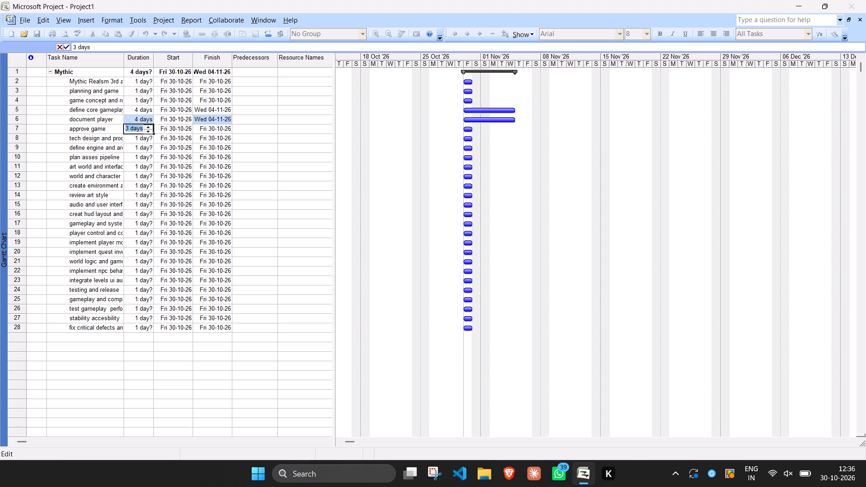
# Set the duration of the define engine task in row 9 to 5 days and the plan asses pipeline task in row 10 to 4 days.
pyautogui.click(140, 147)
pyautogui.tripleClick(147, 146)
pyautogui.click(147, 146)
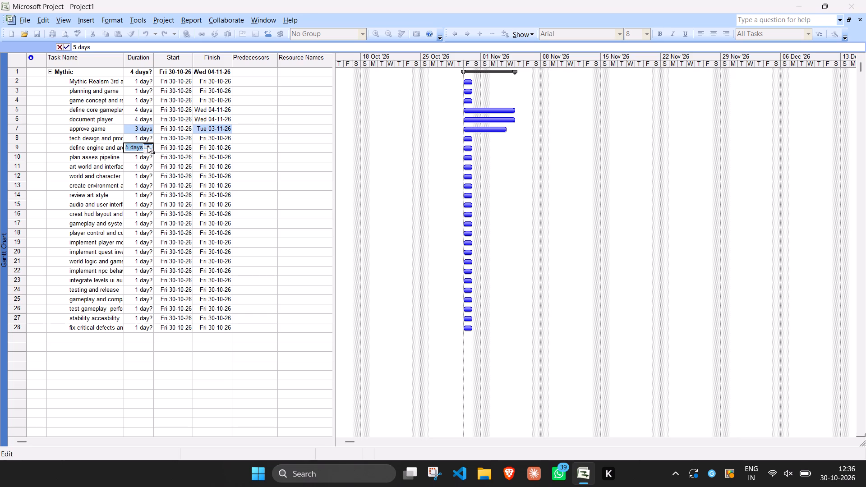
pyautogui.click(138, 158)
pyautogui.tripleClick(146, 156)
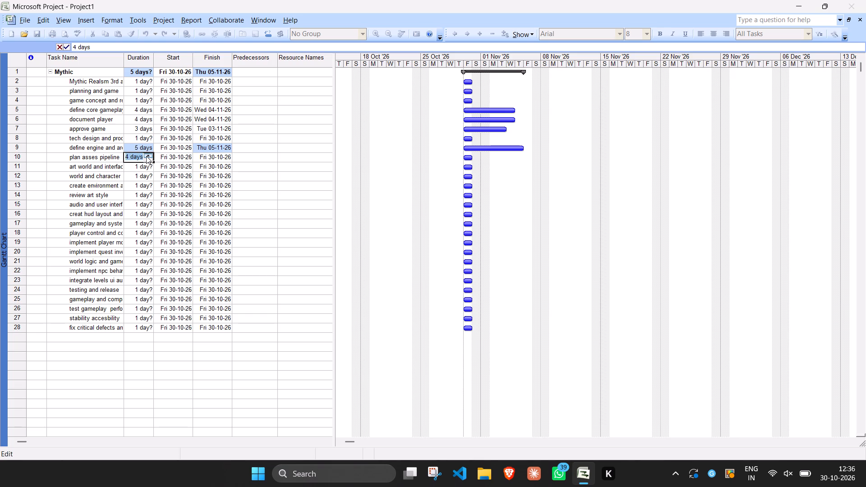
# Set the duration of the create environment task in row 13 to 5 days and the review art style task in row 14 to 4 days.
pyautogui.click(132, 188)
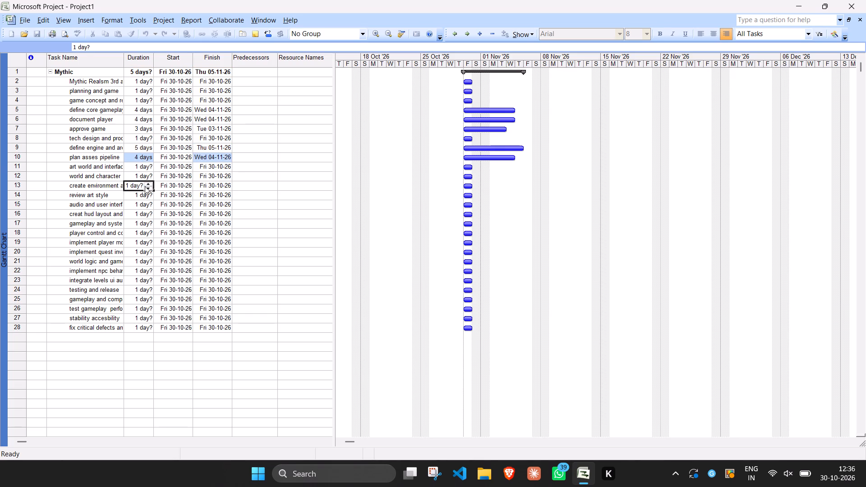
pyautogui.tripleClick(147, 184)
pyautogui.click(147, 184)
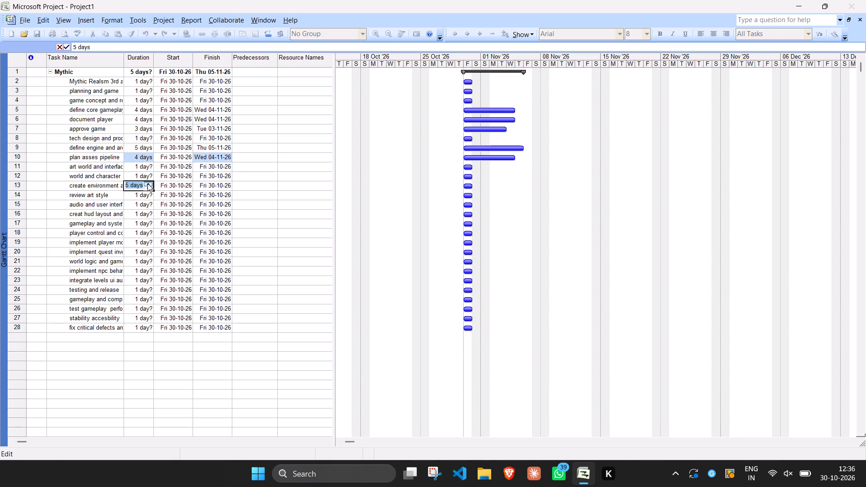
pyautogui.click(136, 198)
pyautogui.tripleClick(149, 194)
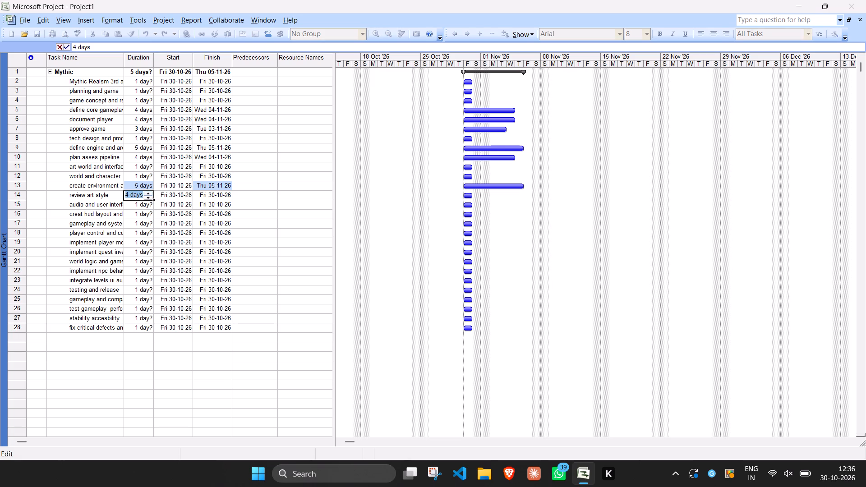
# Set the duration of the creat hud layout task in row 16 to 4 days.
pyautogui.click(141, 214)
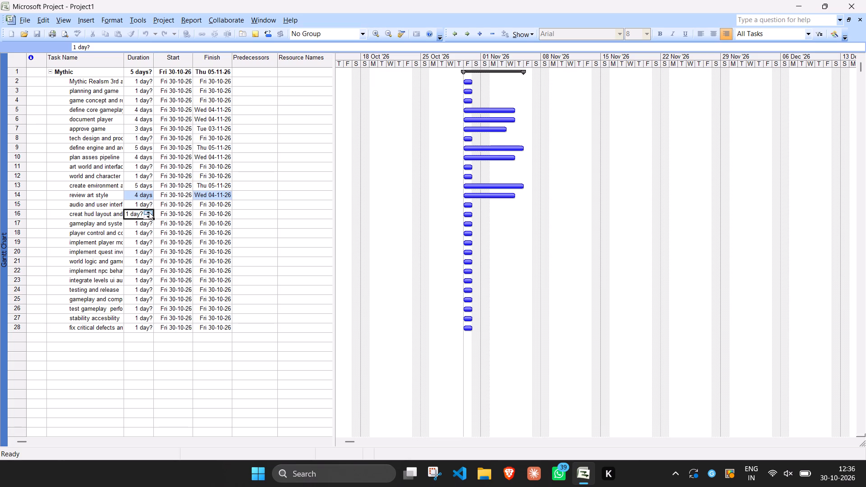
pyautogui.tripleClick(149, 212)
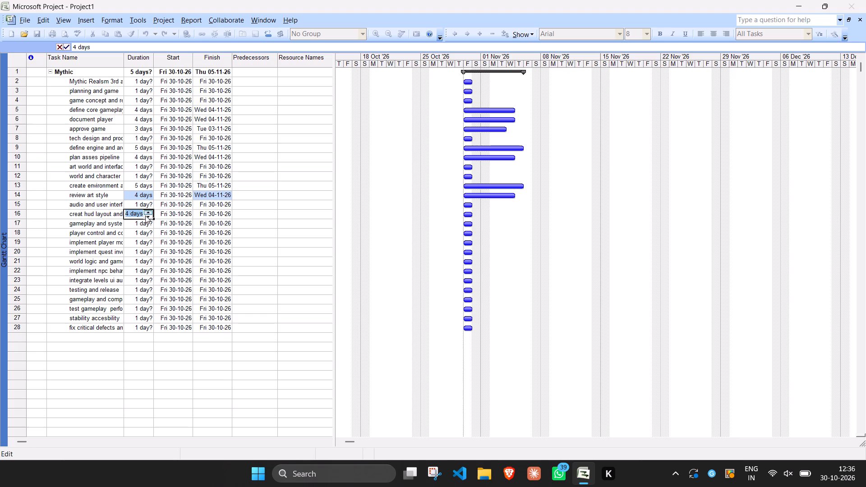
# Set the duration of the implement player task in row 19 to 8 days and the implement quest task in row 20 to 7 days.
pyautogui.click(131, 242)
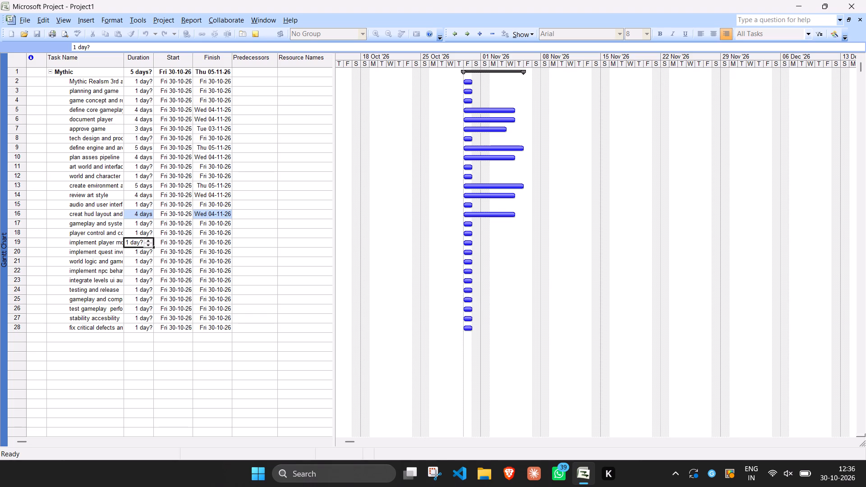
pyautogui.tripleClick(147, 241)
pyautogui.tripleClick(147, 241)
pyautogui.click(147, 241)
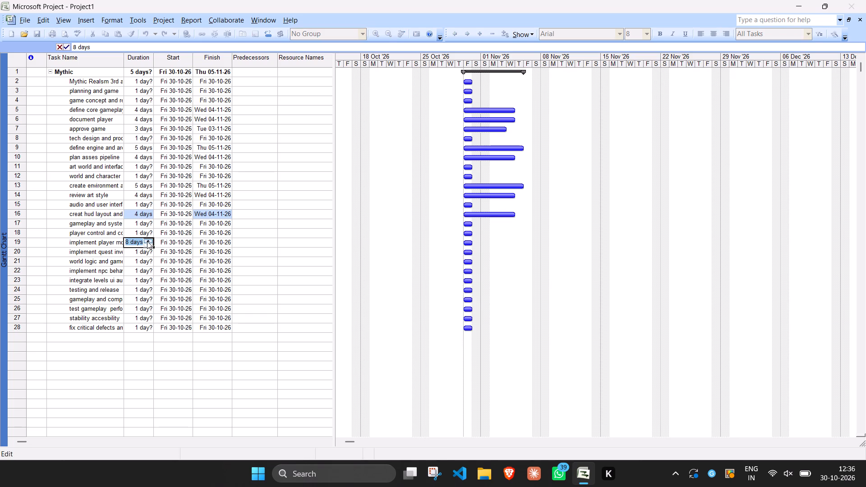
pyautogui.click(137, 248)
pyautogui.tripleClick(147, 251)
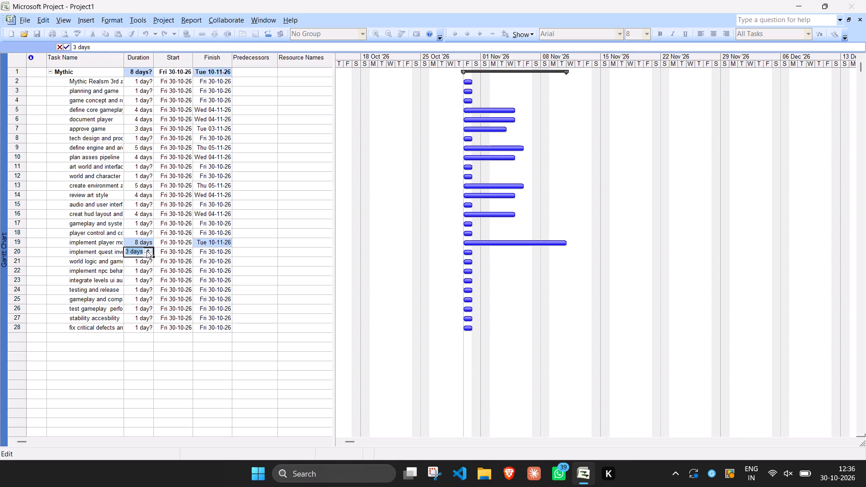
pyautogui.tripleClick(147, 251)
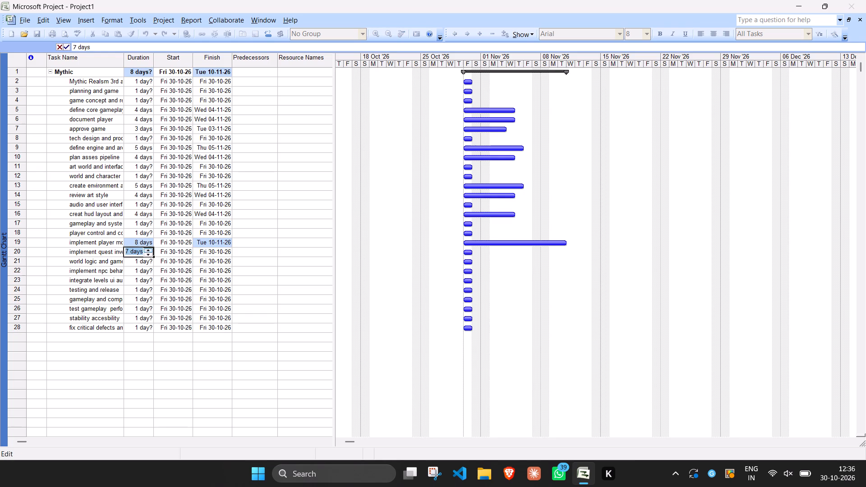
# Set the duration of the implement npc task in row 22 to 9 days and the integrate levels task in row 23 to 7 days.
pyautogui.click(135, 274)
pyautogui.tripleClick(150, 268)
pyautogui.tripleClick(150, 268)
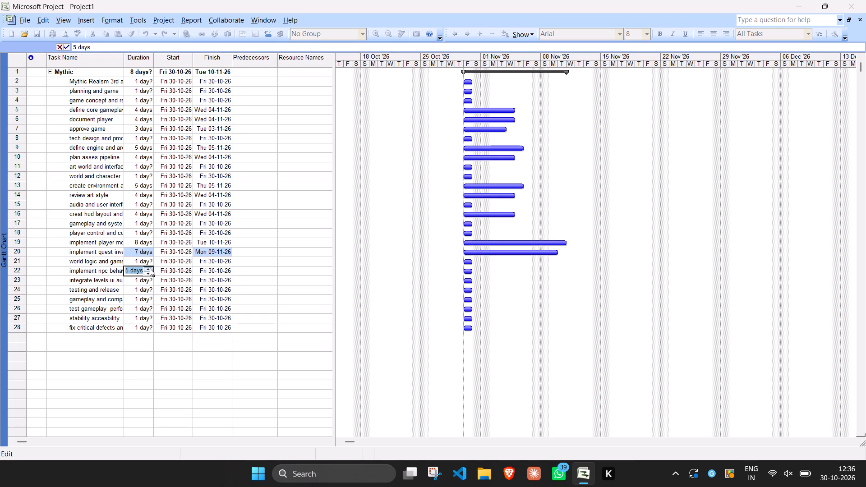
pyautogui.click(150, 268)
pyautogui.click(150, 268)
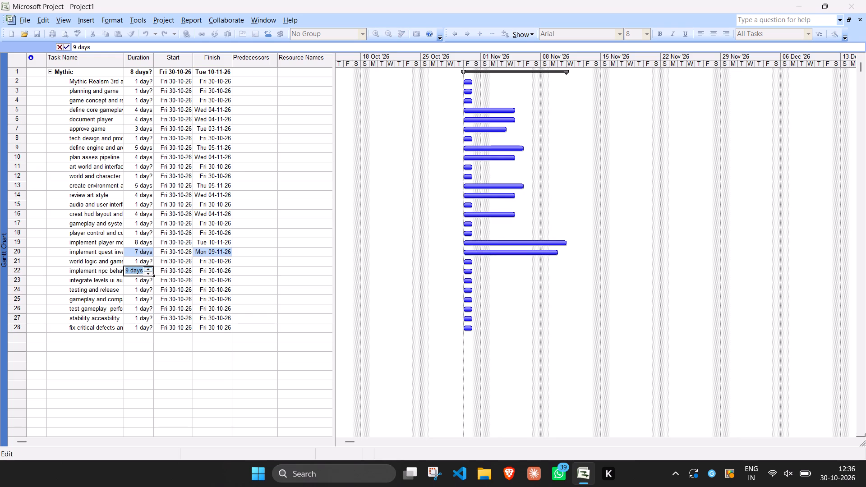
pyautogui.click(137, 282)
pyautogui.tripleClick(151, 279)
pyautogui.tripleClick(151, 279)
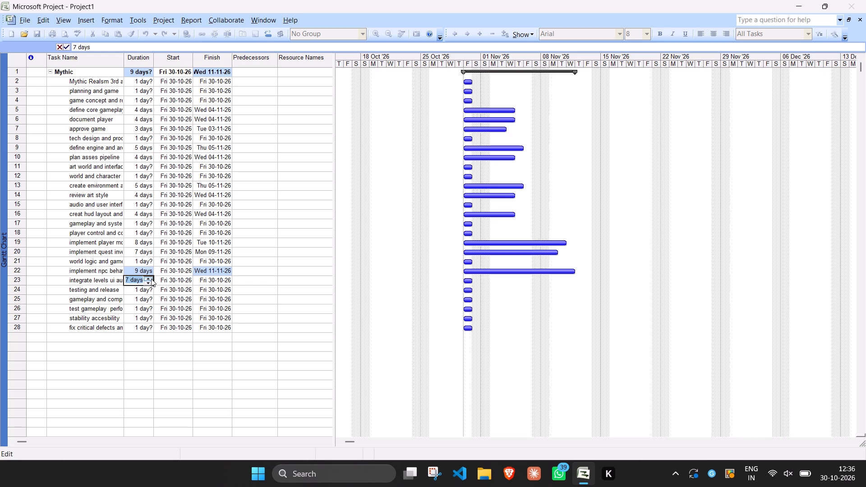
# Set the duration of the test gameplay task in row 26 to 6 days.
pyautogui.click(132, 308)
pyautogui.tripleClick(148, 307)
pyautogui.doubleClick(148, 307)
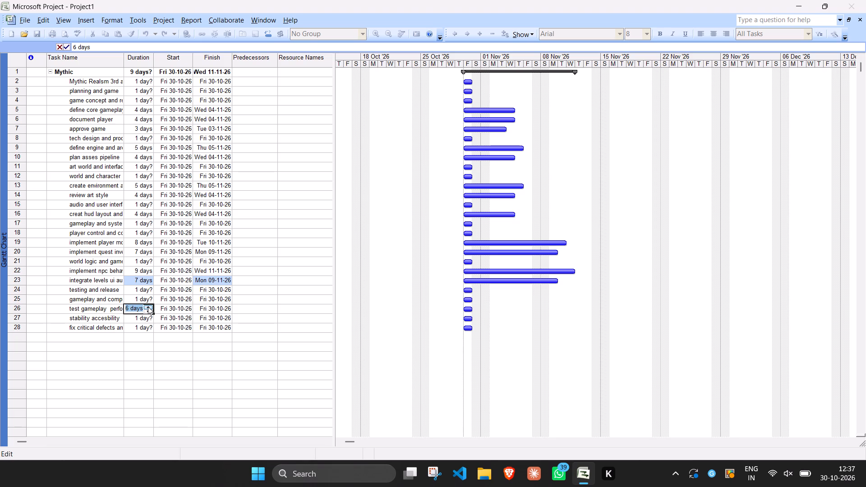
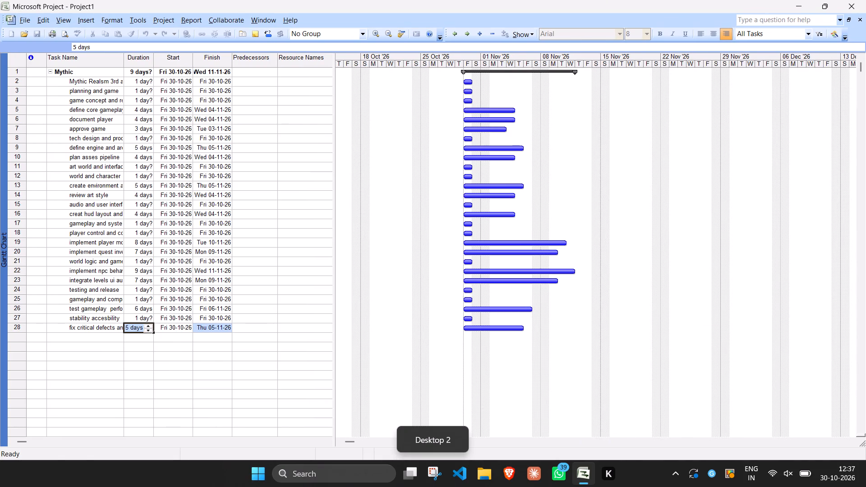
pyautogui.scroll(-4, 268, 197)
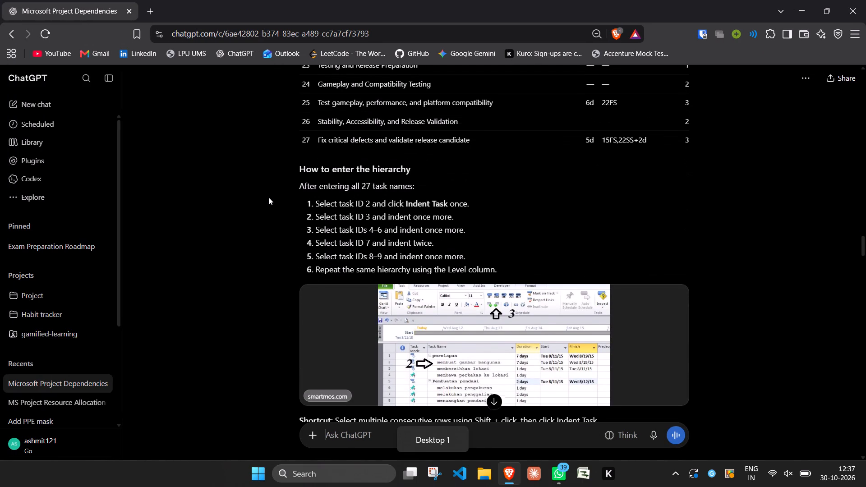
pyautogui.scroll(-3, 268, 197)
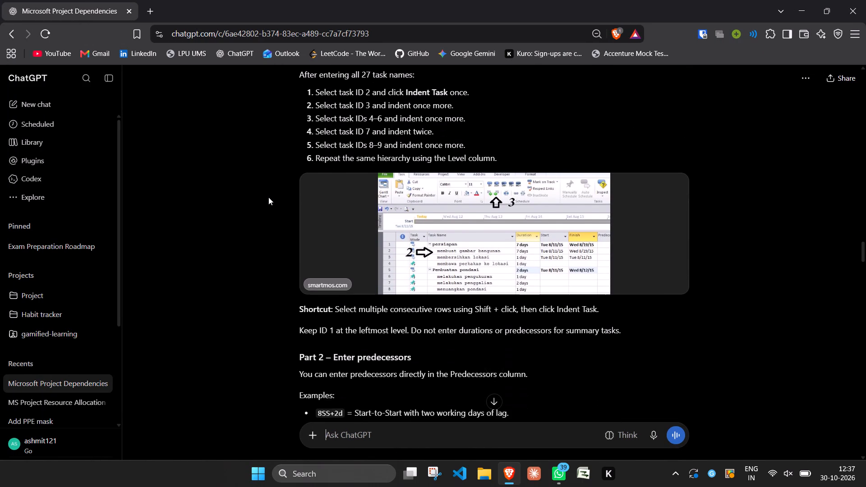
pyautogui.scroll(-2, 268, 197)
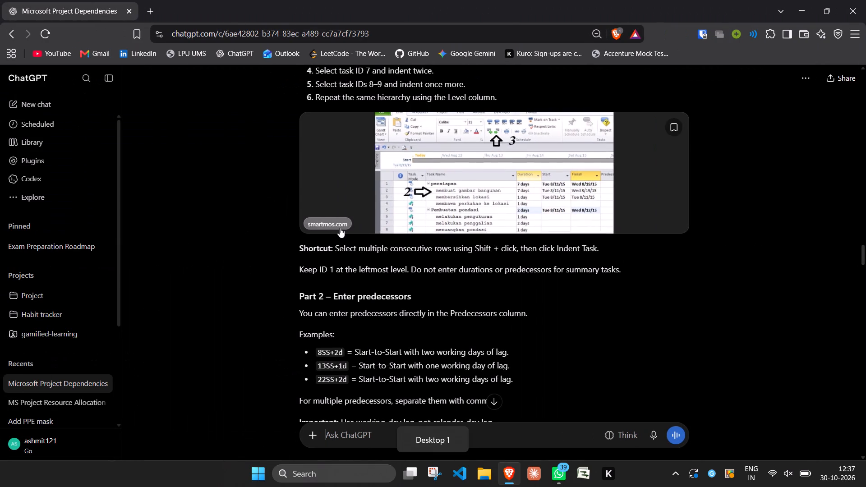
pyautogui.scroll(-1, 340, 228)
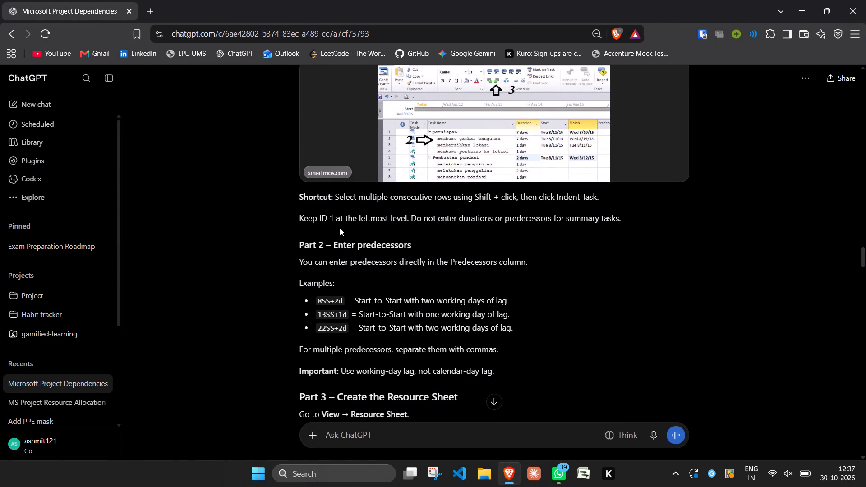
pyautogui.scroll(-1, 340, 228)
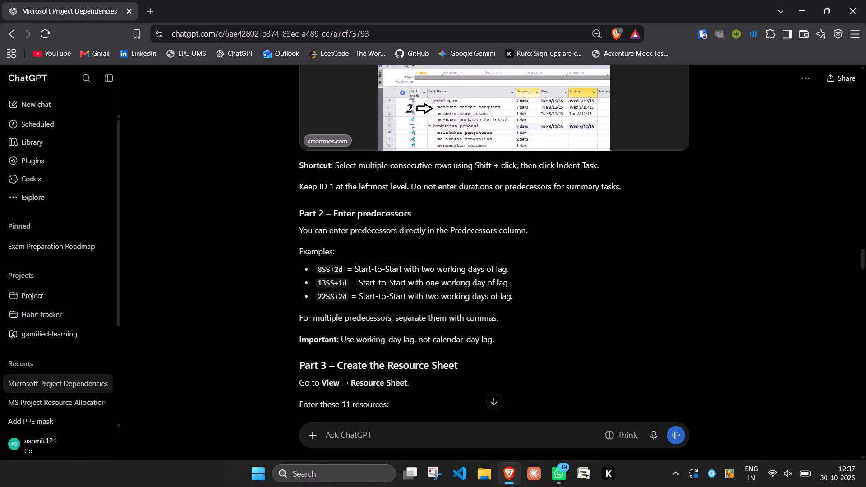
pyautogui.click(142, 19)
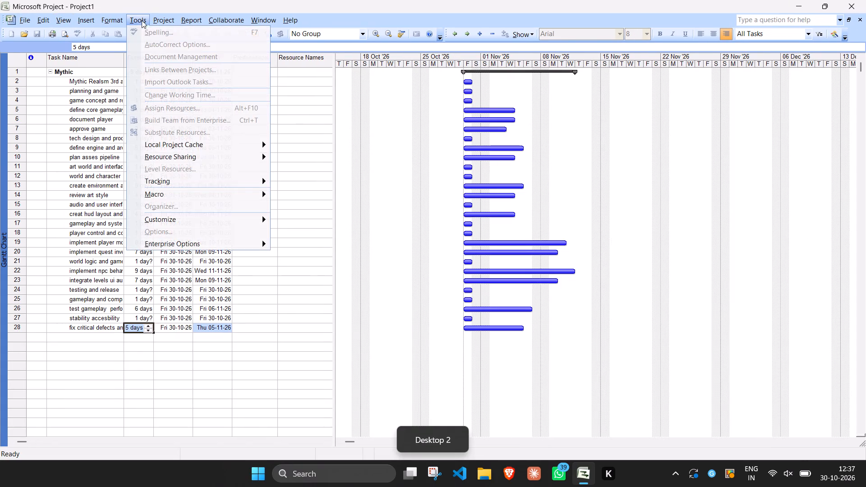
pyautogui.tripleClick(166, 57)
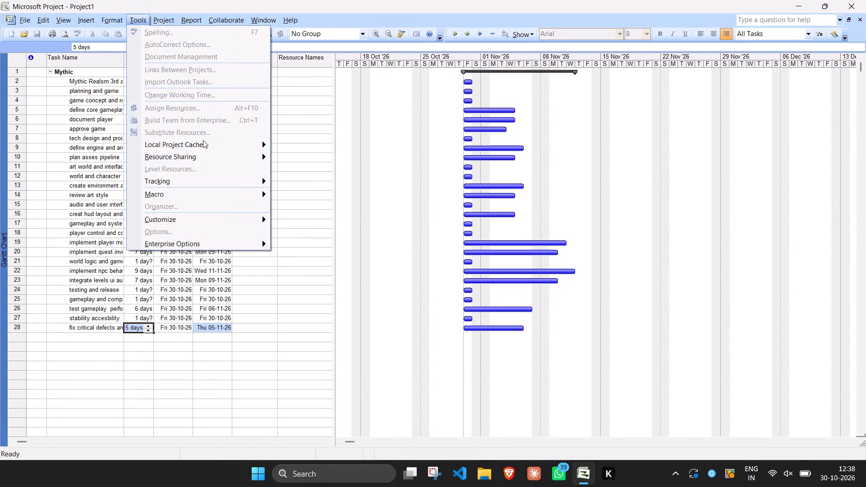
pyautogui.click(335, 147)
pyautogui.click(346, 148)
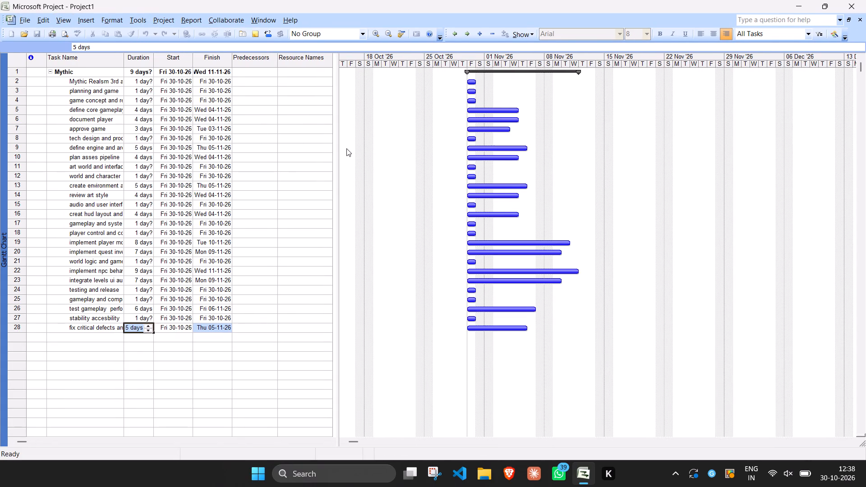
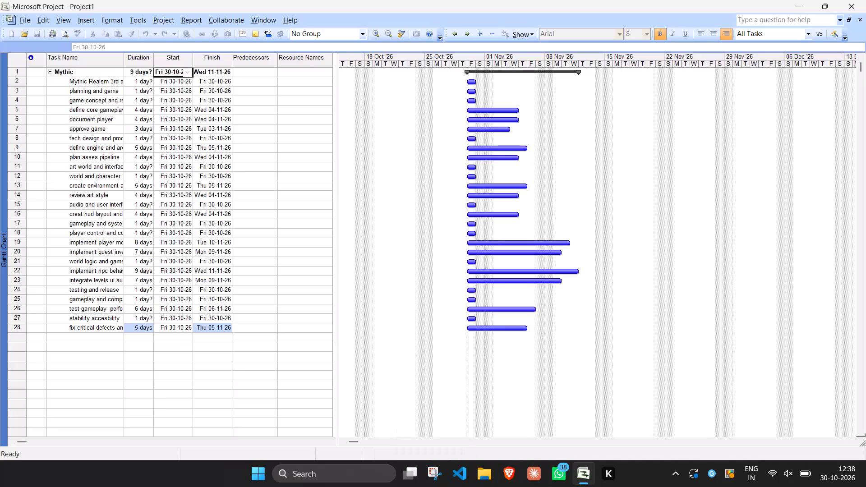
# Set the start date of task 2, 'Mythic Realsm 3rd action', to Mon 02-11-26 and link it to follow 'planning and game'.
pyautogui.click(173, 72)
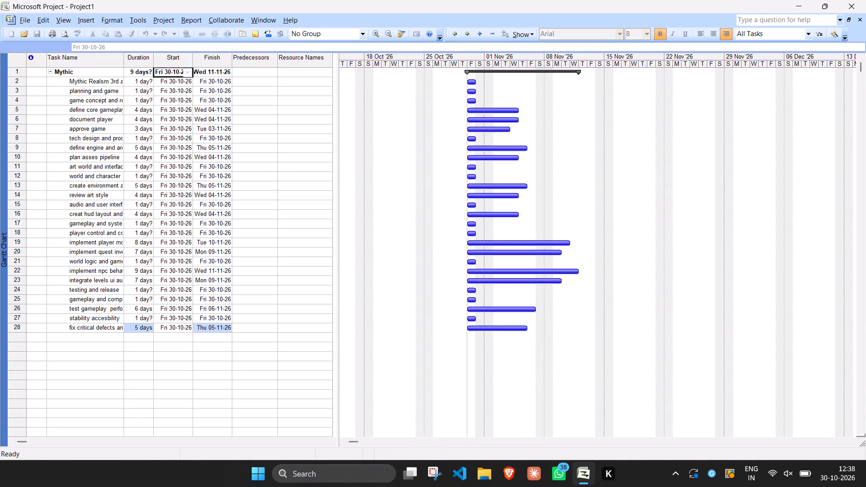
pyautogui.click(172, 84)
pyautogui.click(184, 82)
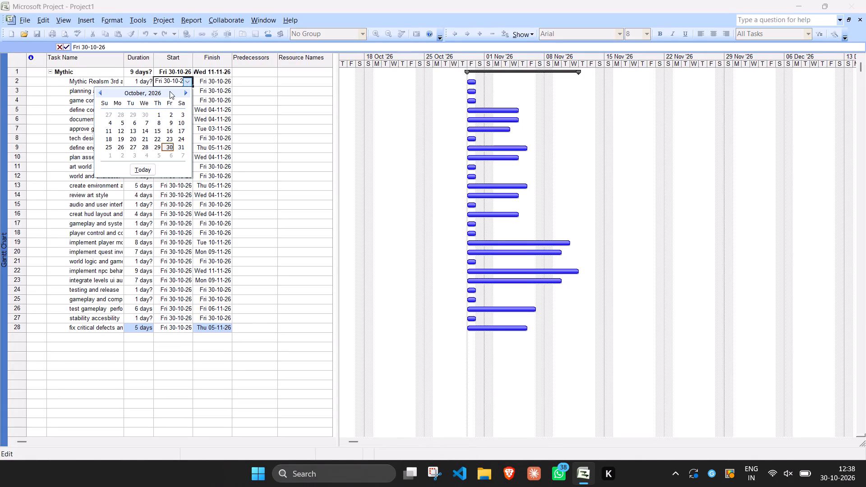
pyautogui.click(183, 92)
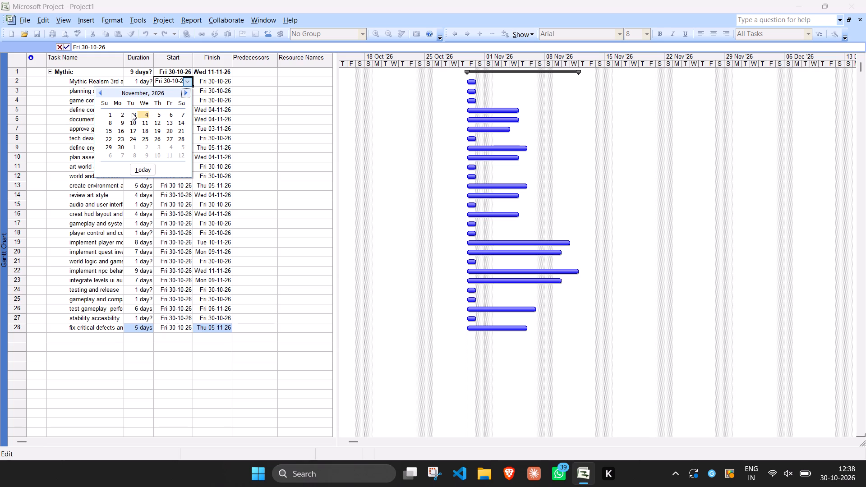
pyautogui.click(120, 116)
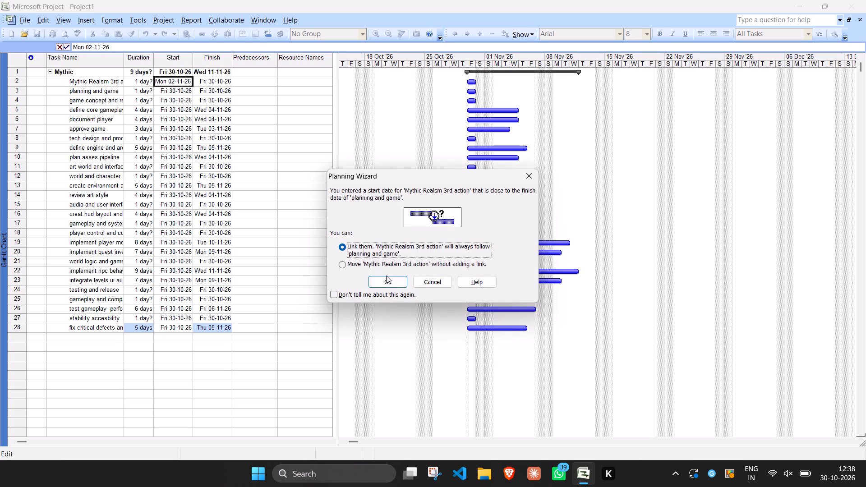
pyautogui.click(387, 279)
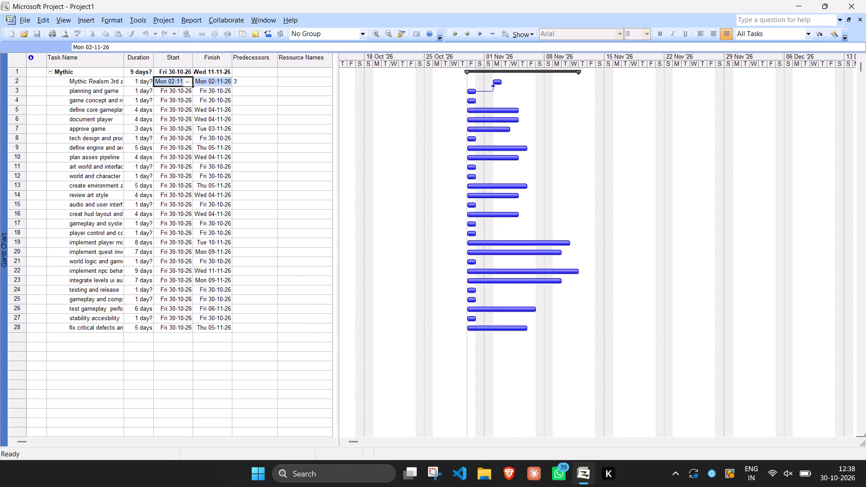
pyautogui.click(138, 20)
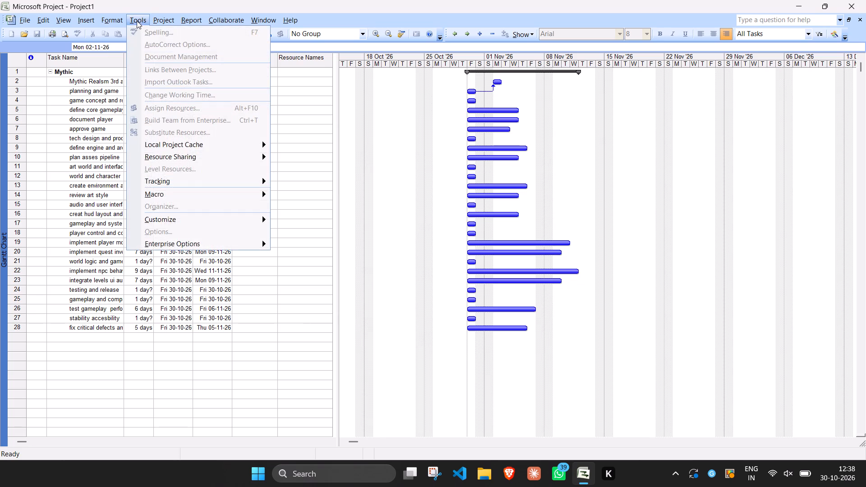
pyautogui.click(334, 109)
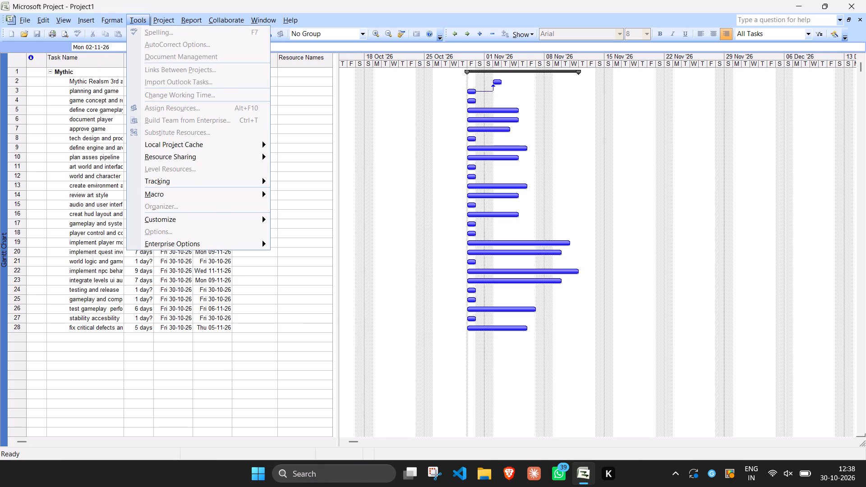
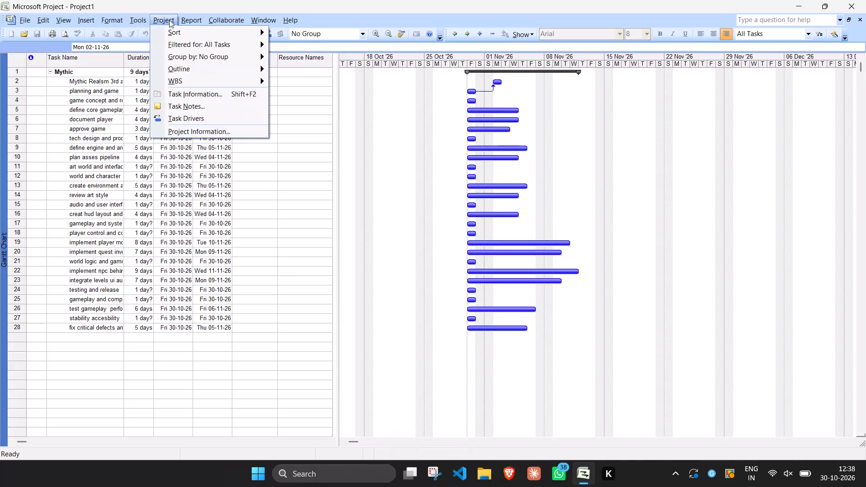
# Set both the project's start date and its current date to Mon 02-11-26 in the project information.
pyautogui.click(195, 133)
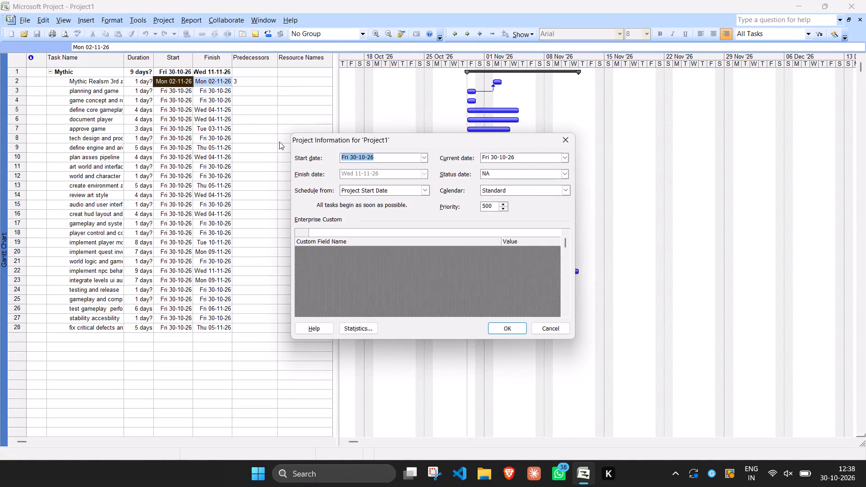
pyautogui.click(421, 160)
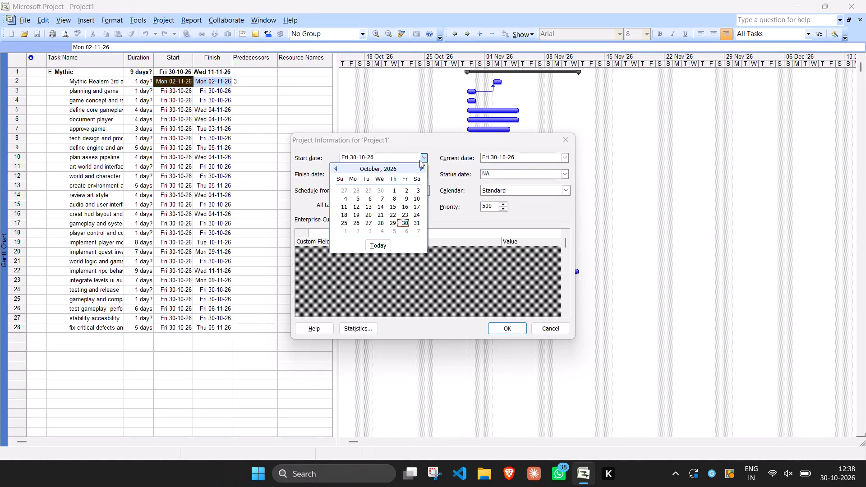
pyautogui.click(421, 168)
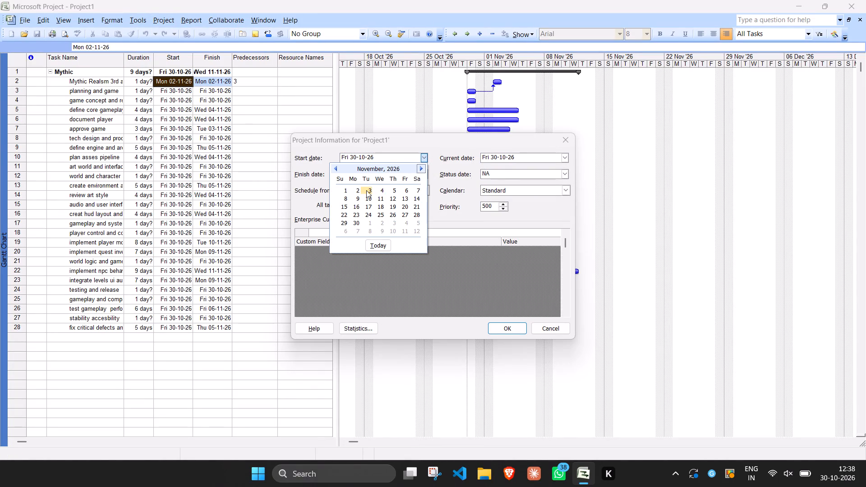
pyautogui.click(361, 191)
pyautogui.click(427, 156)
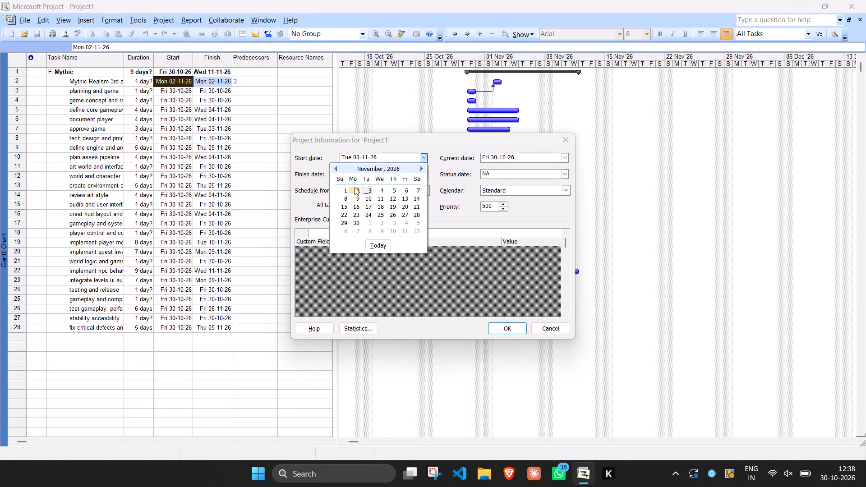
pyautogui.click(357, 187)
pyautogui.click(569, 156)
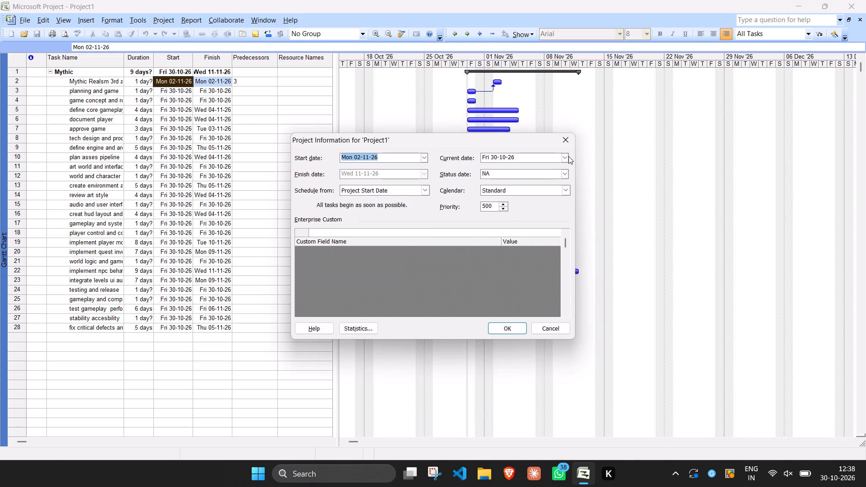
pyautogui.click(564, 156)
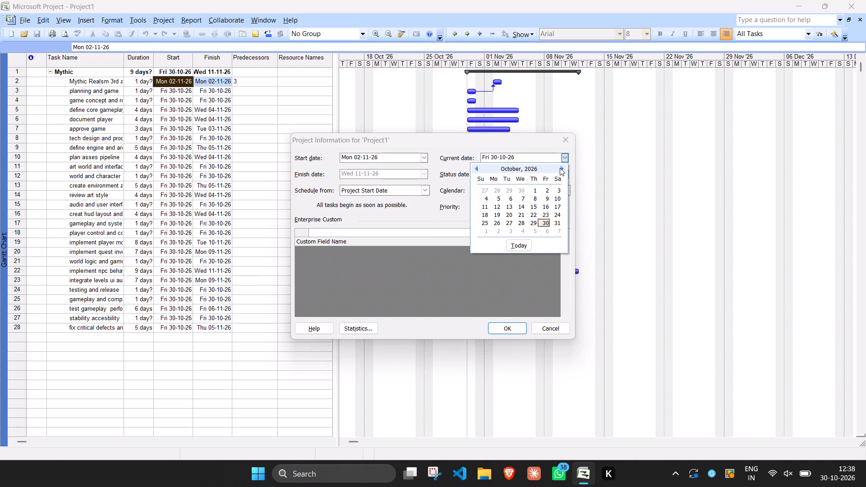
pyautogui.click(560, 168)
pyautogui.click(500, 188)
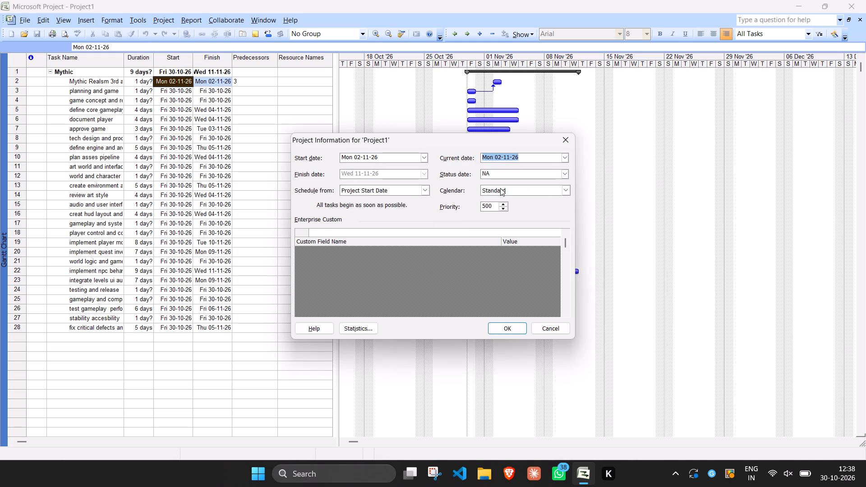
pyautogui.click(506, 329)
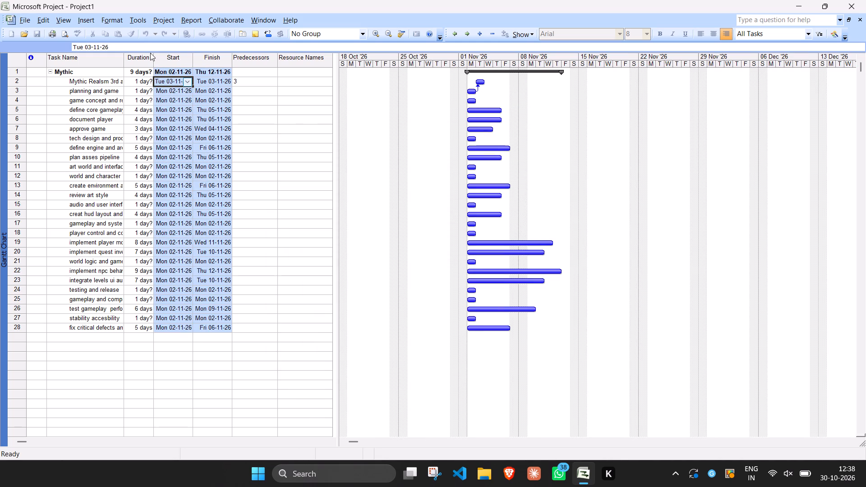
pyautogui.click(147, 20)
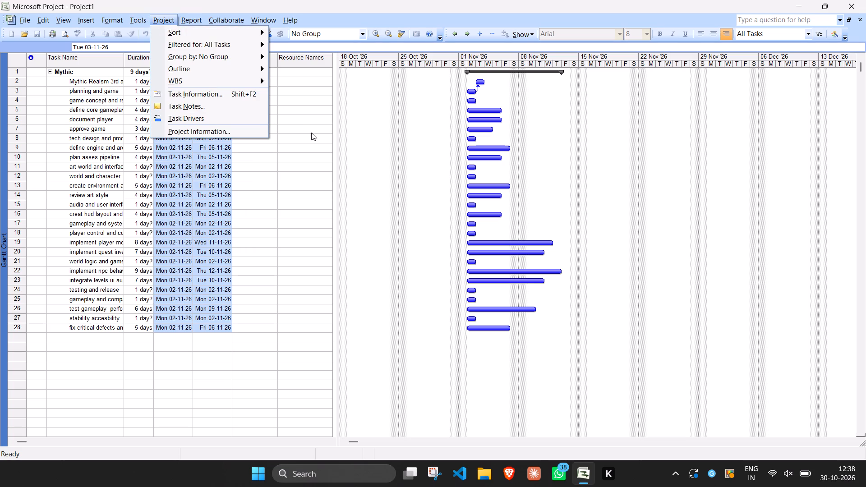
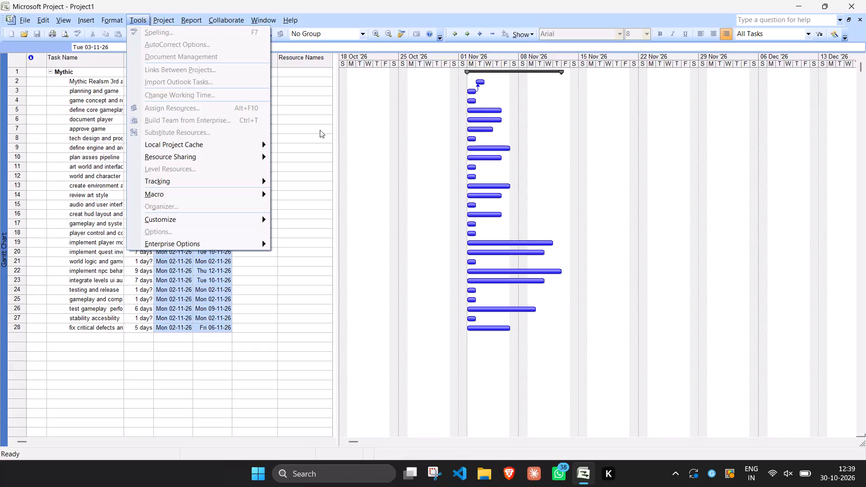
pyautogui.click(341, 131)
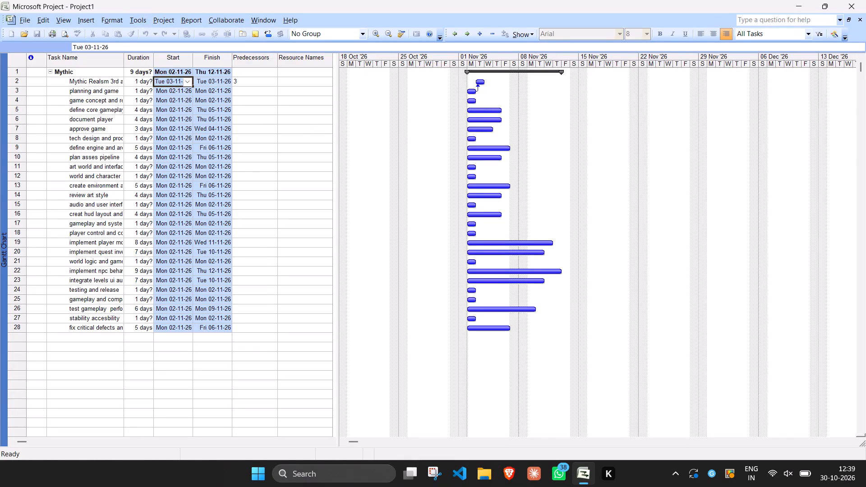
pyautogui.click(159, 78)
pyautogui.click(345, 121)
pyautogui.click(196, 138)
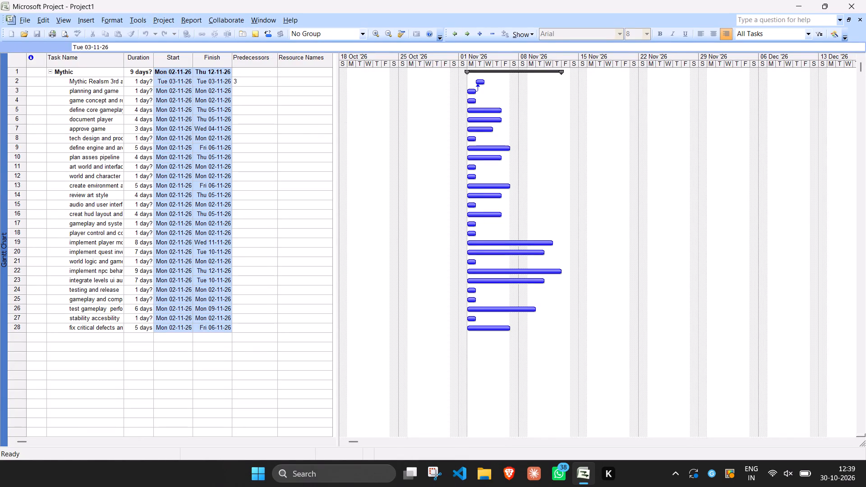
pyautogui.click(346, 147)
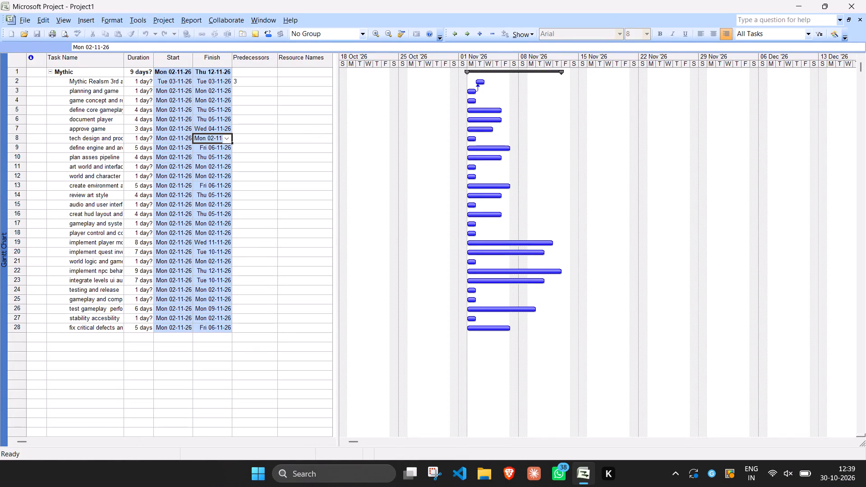
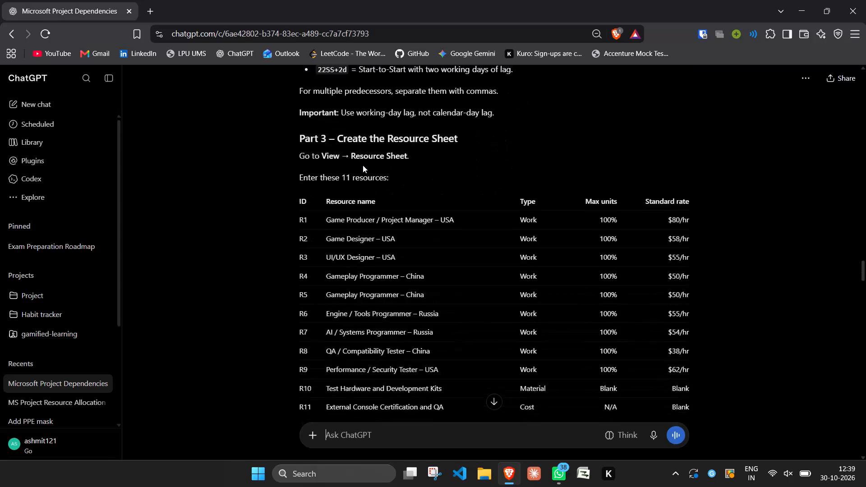
# Check the resource list in ChatGPT's Part 3 and open the Resource Sheet view in Microsoft Project.
pyautogui.scroll(-1, 363, 165)
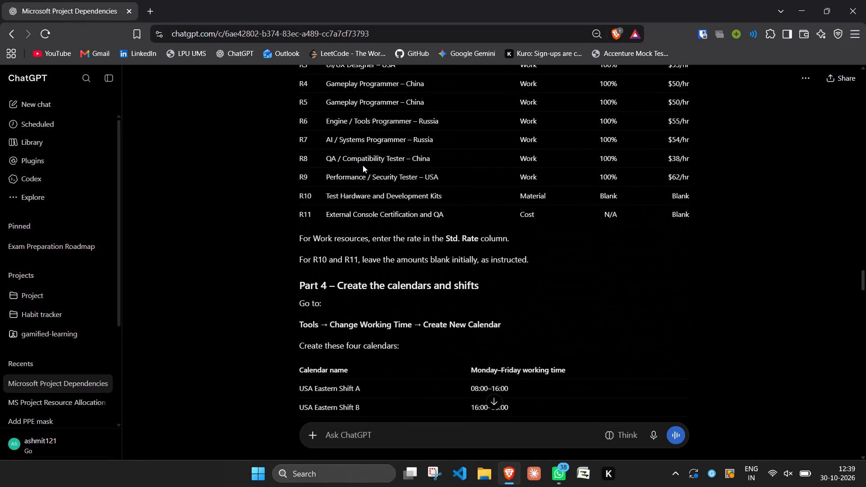
pyautogui.scroll(2, 363, 165)
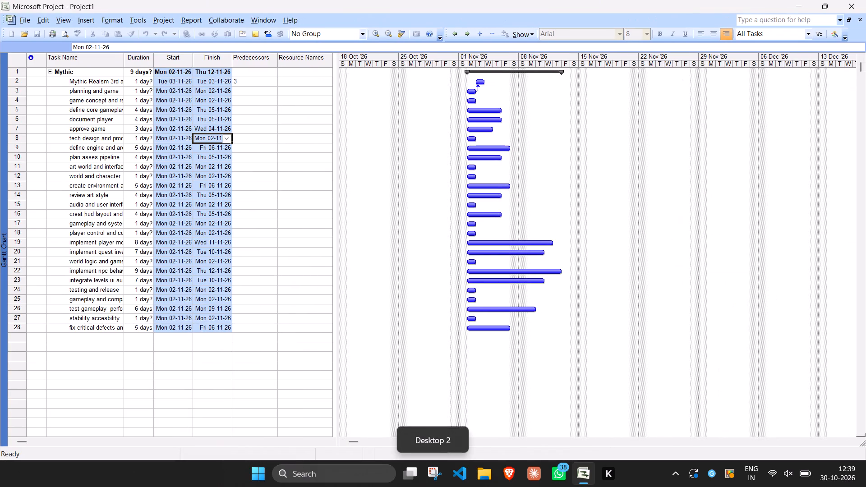
pyautogui.click(57, 22)
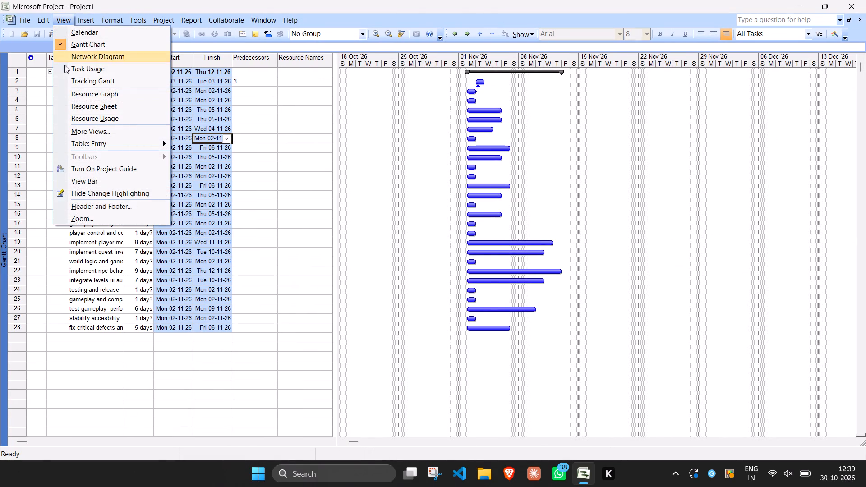
pyautogui.click(84, 102)
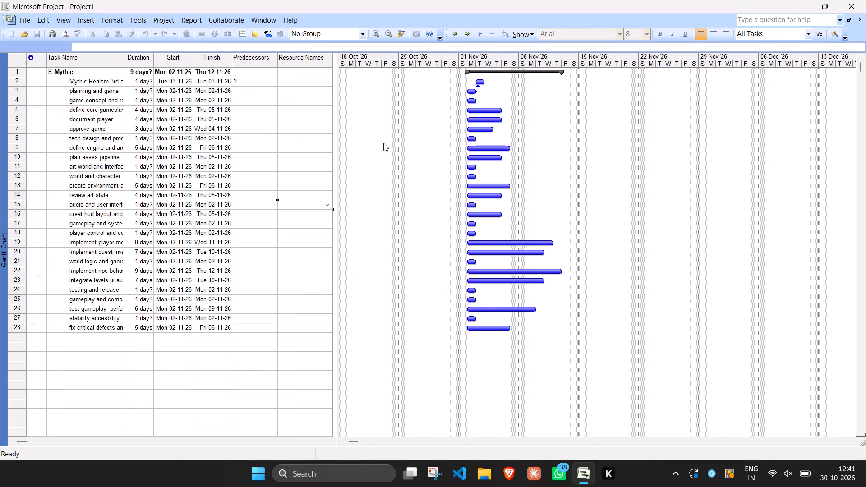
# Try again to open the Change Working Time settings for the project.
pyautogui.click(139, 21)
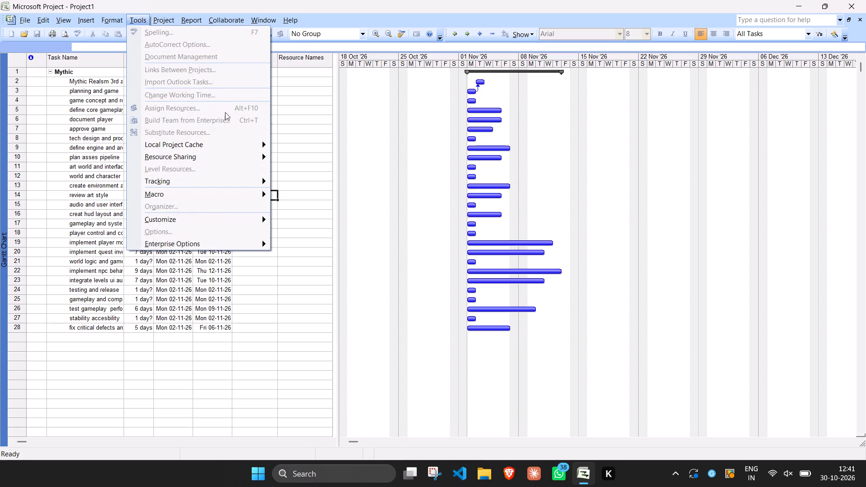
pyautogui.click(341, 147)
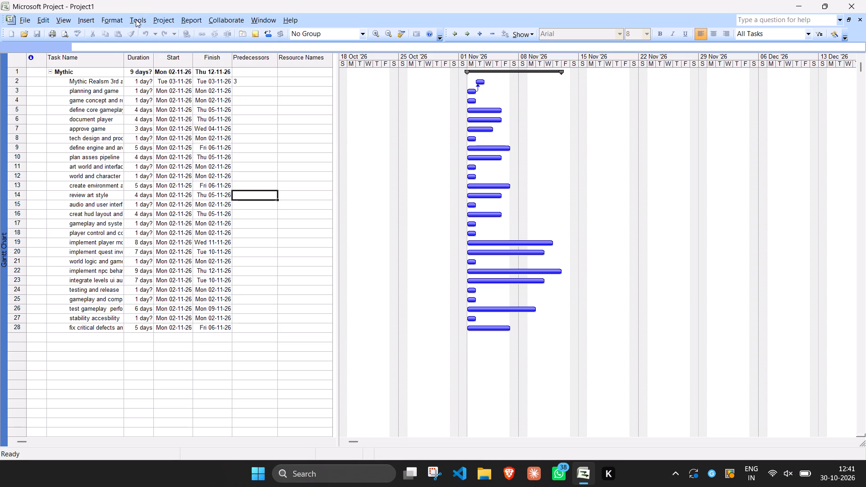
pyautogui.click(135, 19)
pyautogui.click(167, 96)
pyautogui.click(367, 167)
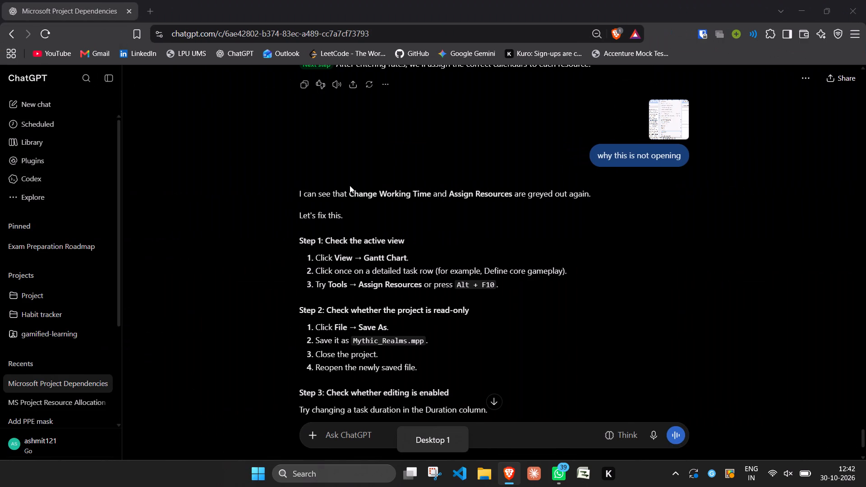
# In Brave, read ChatGPT's suggested checks for the active view, read-only status and editing, and close the browser window.
pyautogui.scroll(-5, 350, 185)
pyautogui.scroll(-5, 350, 246)
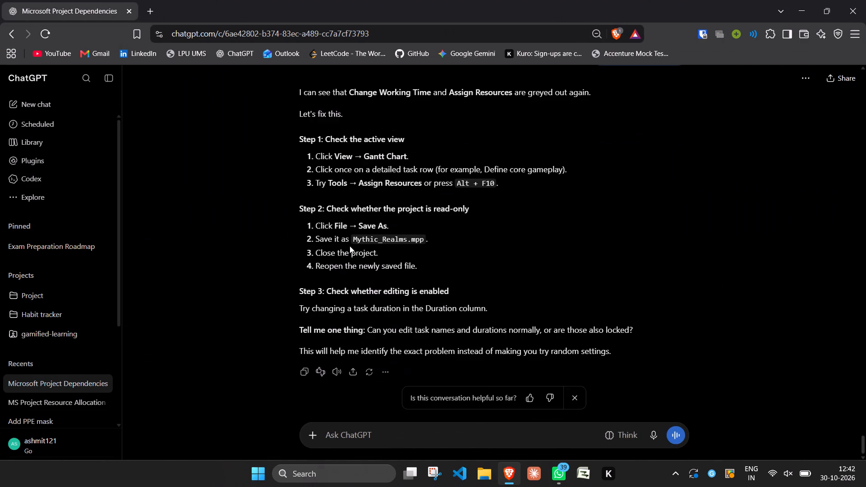
pyautogui.scroll(-1, 350, 246)
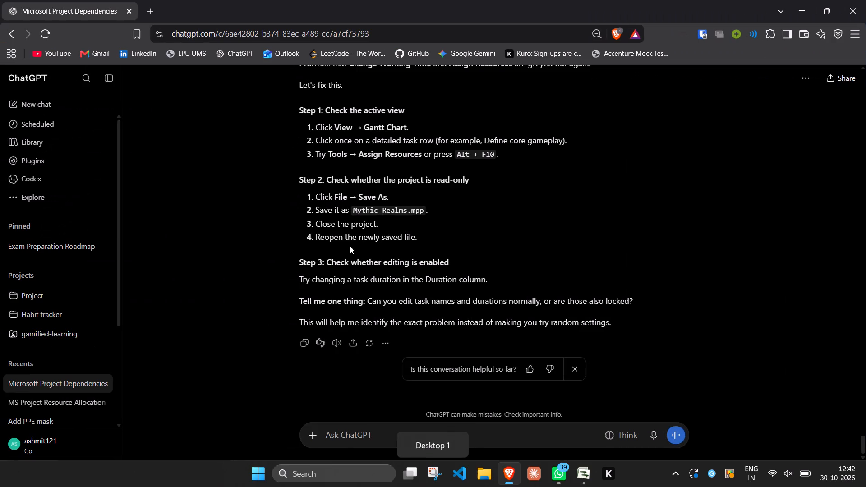
pyautogui.click(863, 0)
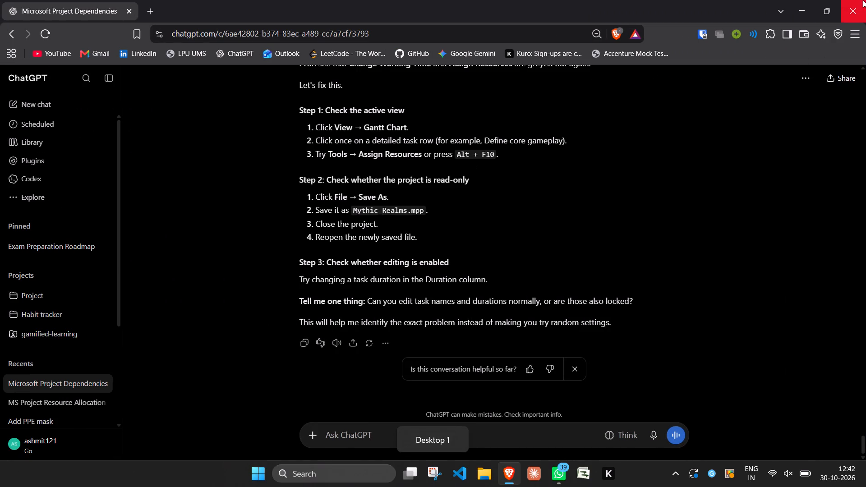
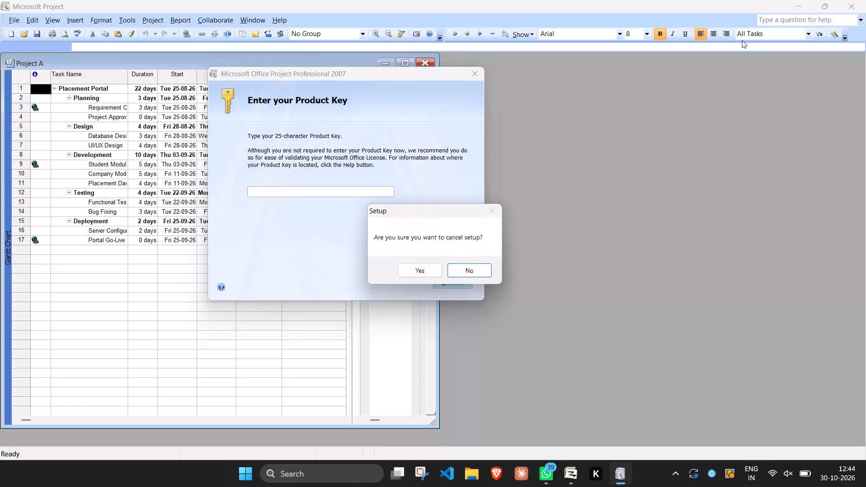
# Keep the Project Professional 2007 setup from being cancelled and continue past the product key request with the key left blank.
pyautogui.click(470, 268)
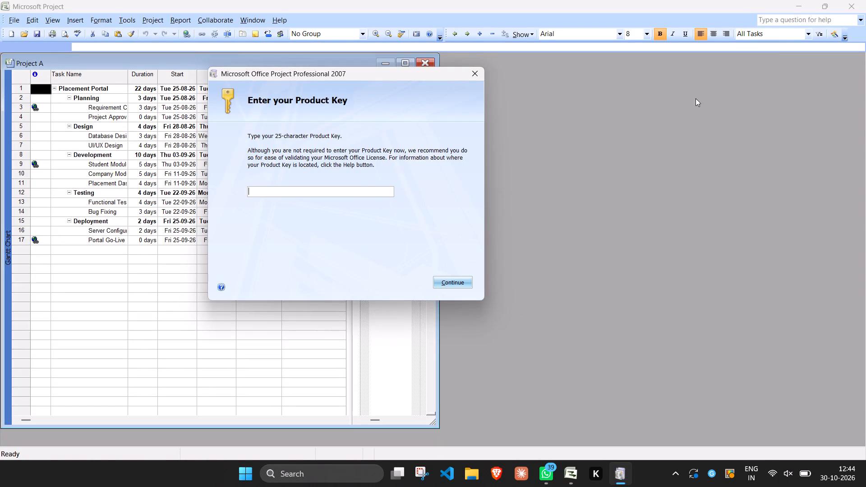
pyautogui.click(444, 288)
pyautogui.click(507, 285)
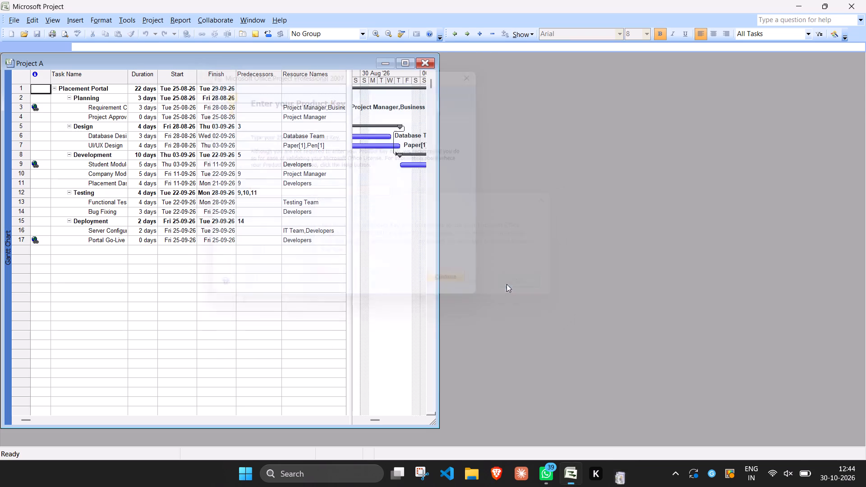
# Minimize Microsoft Project and look through the files in the Downloads folder in File Explorer.
pyautogui.click(806, 3)
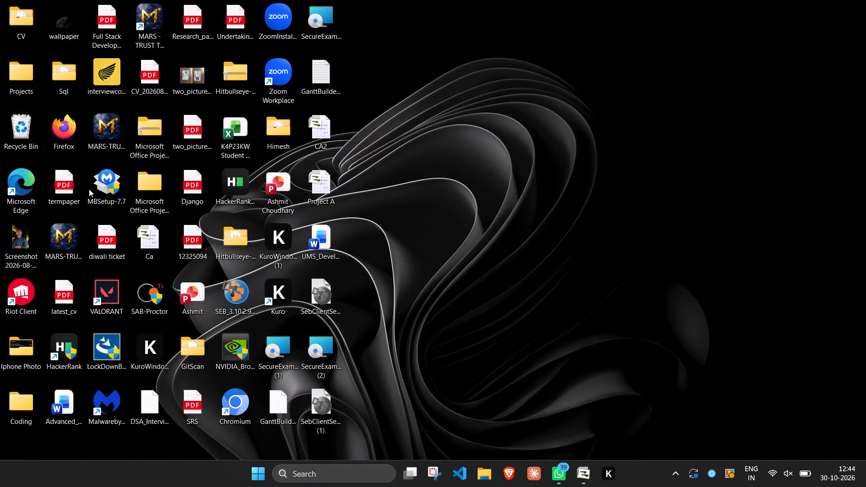
pyautogui.click(482, 478)
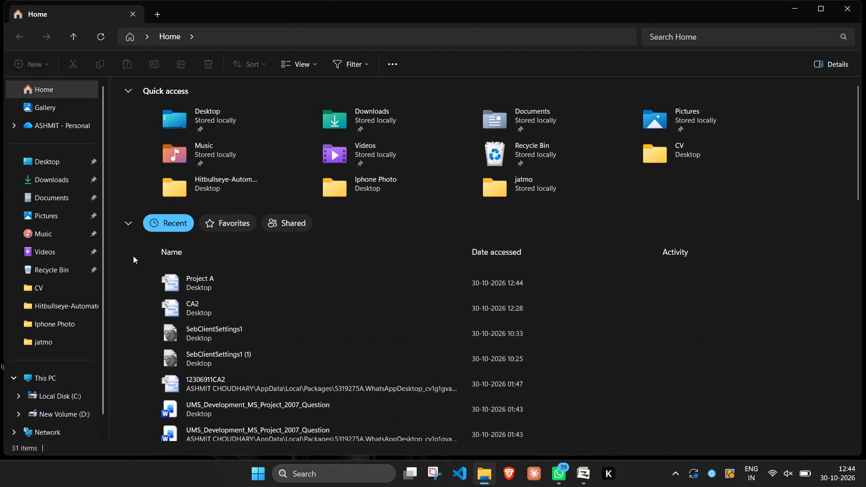
pyautogui.click(55, 179)
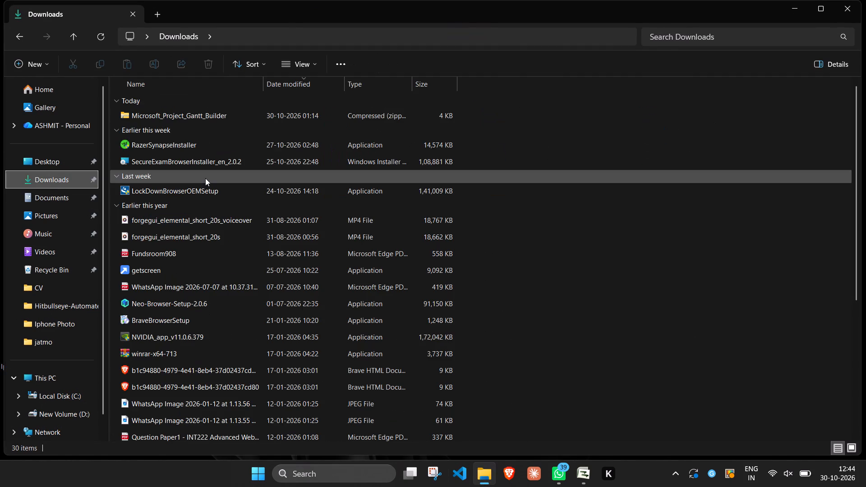
pyautogui.scroll(-1, 205, 178)
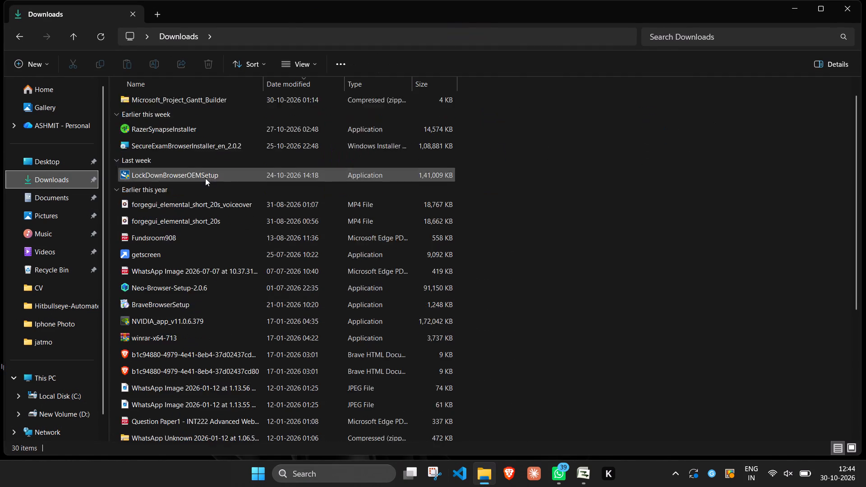
pyautogui.scroll(-2, 205, 178)
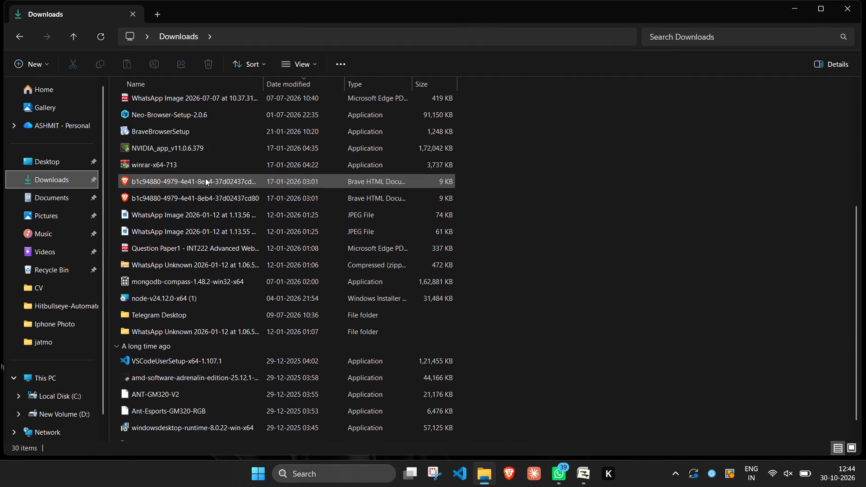
pyautogui.scroll(-4, 205, 178)
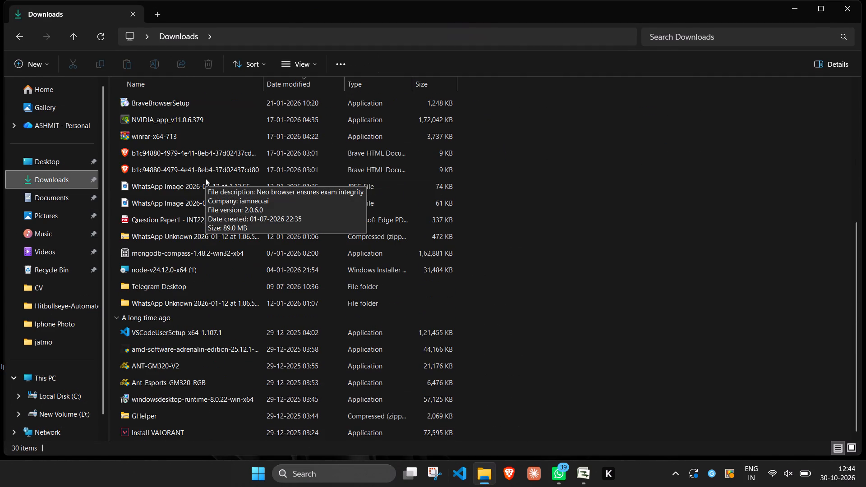
pyautogui.scroll(2, 205, 178)
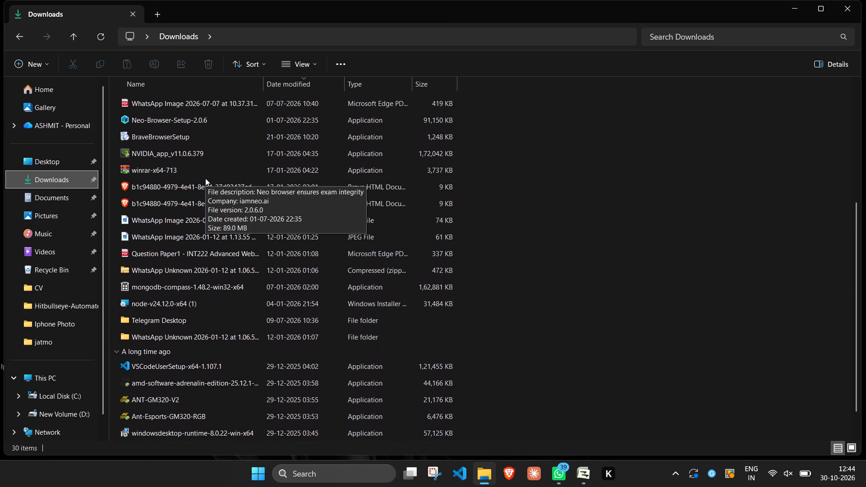
pyautogui.scroll(3, 205, 178)
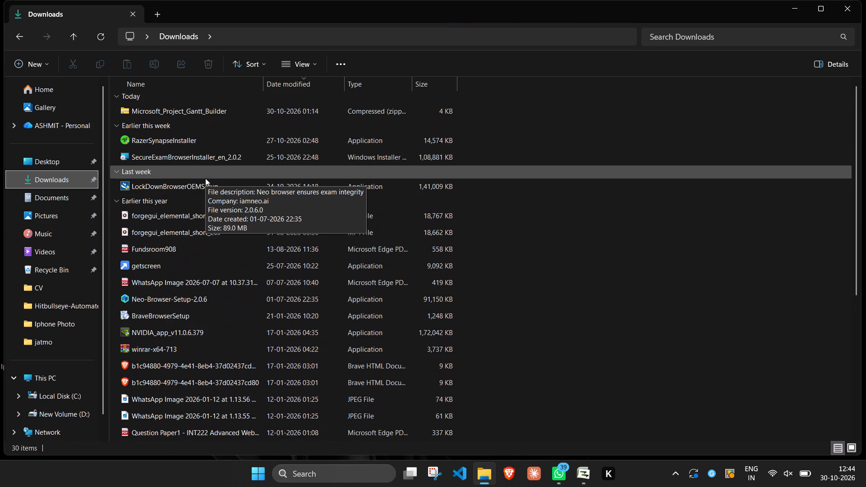
# Close the Downloads folder window to get back to the desktop.
pyautogui.click(865, 0)
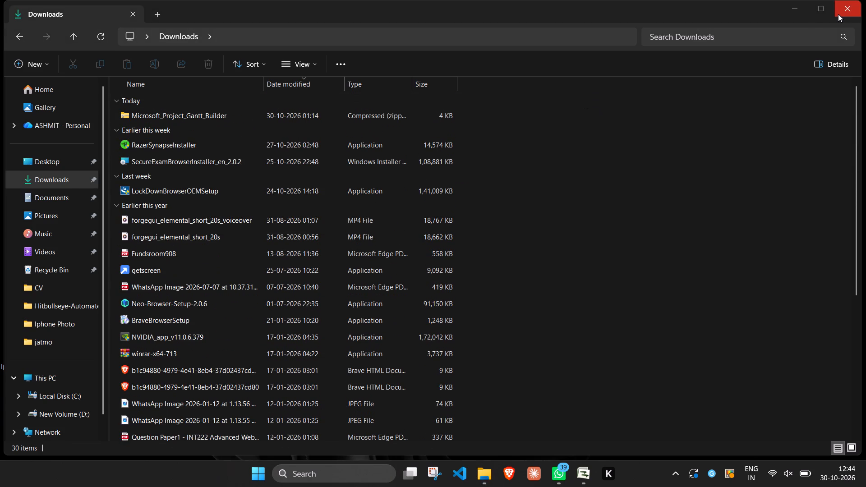
pyautogui.click(838, 14)
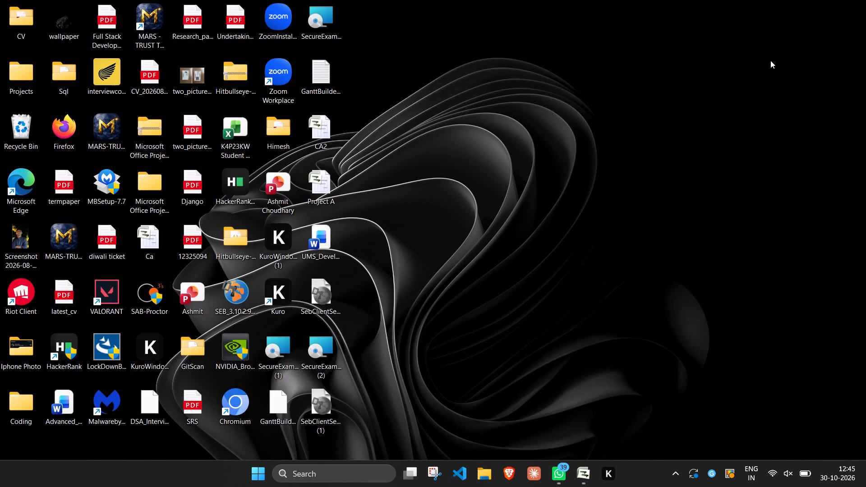
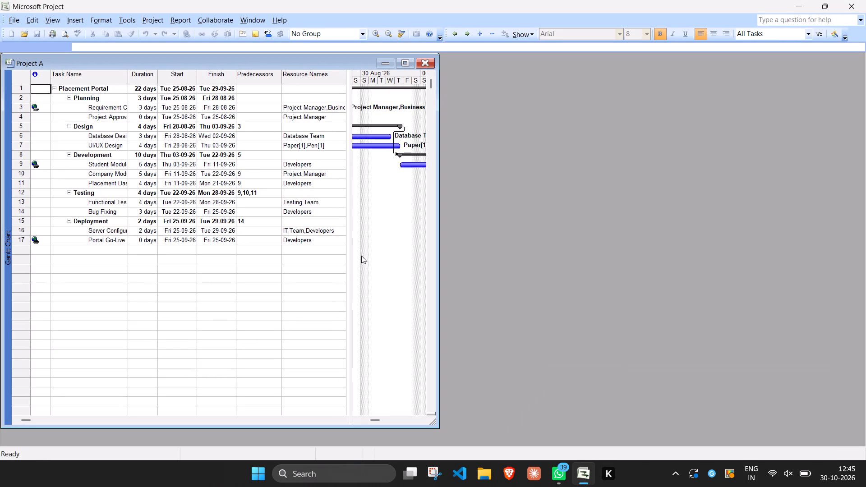
pyautogui.click(387, 63)
pyautogui.click(421, 64)
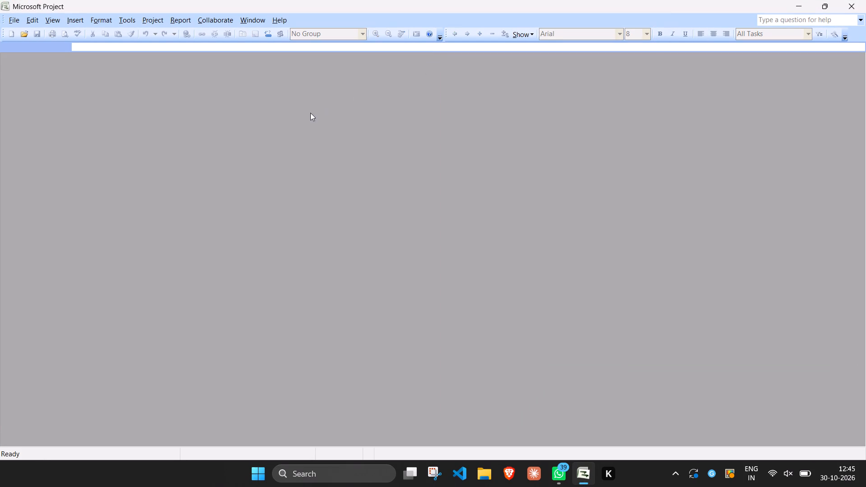